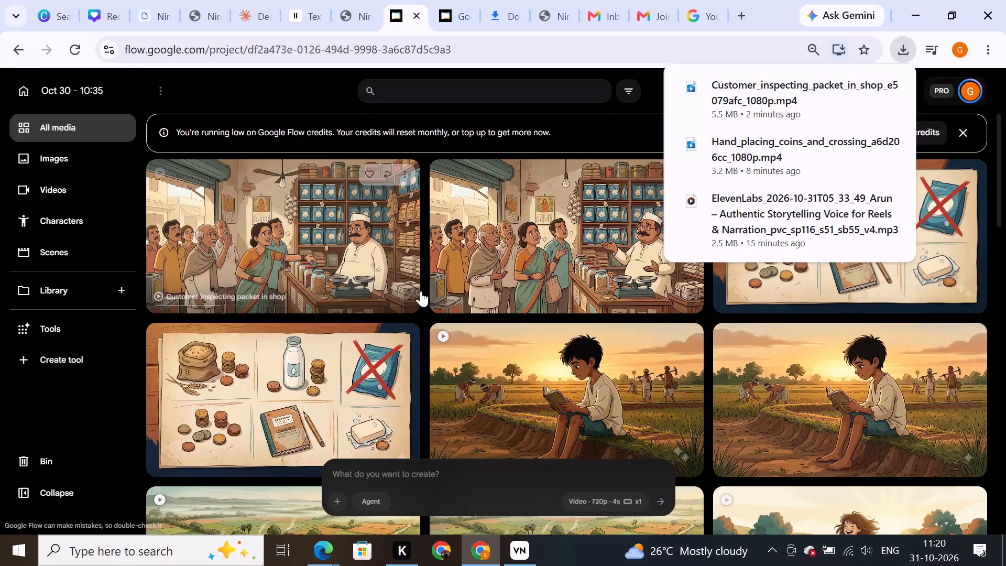
Switch to the VN editor and add the Customer_inspecting_packet_in_shop video from Downloads at the end of the main video track.
click(511, 546)
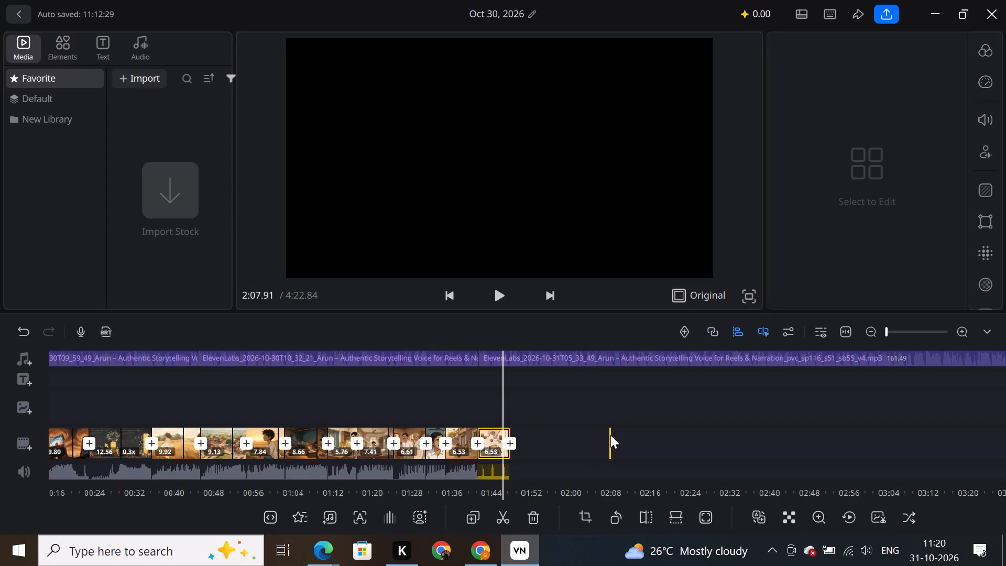
drag(610, 435, 626, 436)
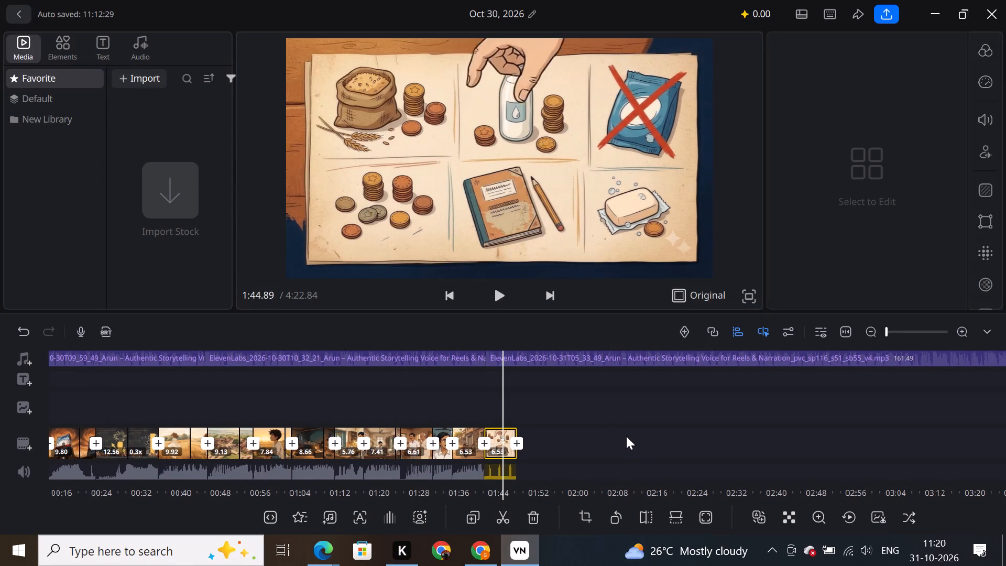
drag(626, 436, 616, 439)
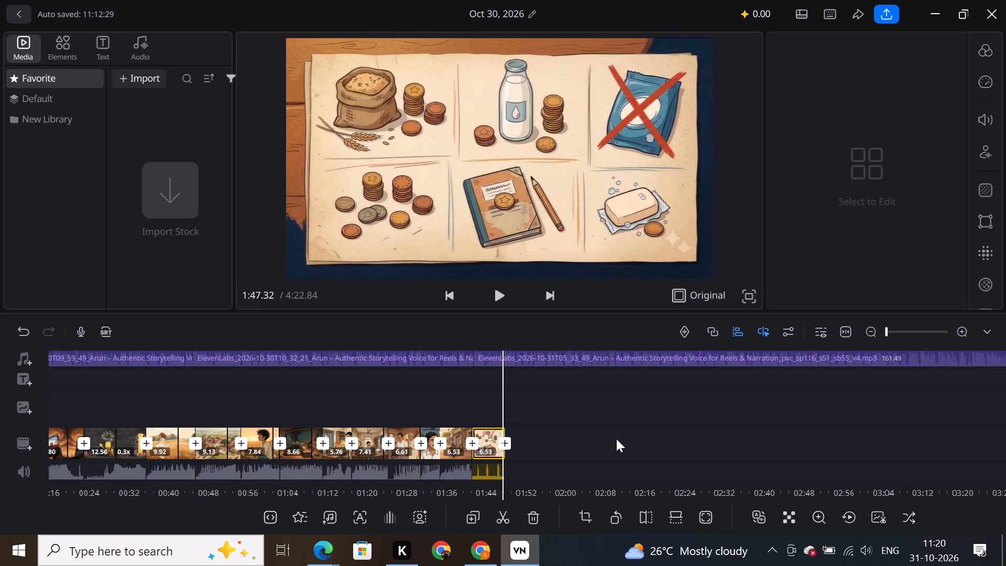
click(21, 454)
click(21, 447)
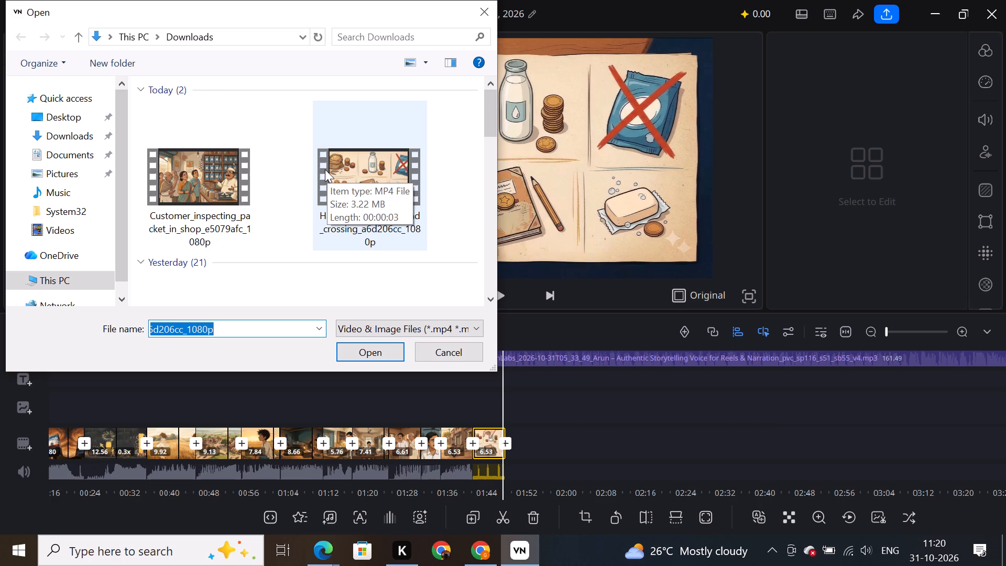
drag(202, 168, 205, 194)
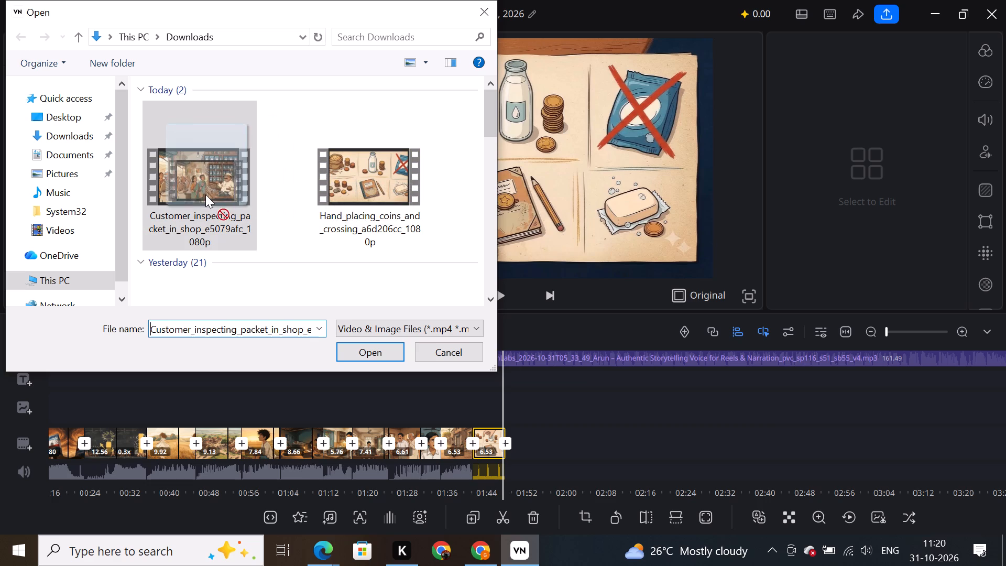
drag(205, 194, 205, 194)
drag(189, 188, 588, 403)
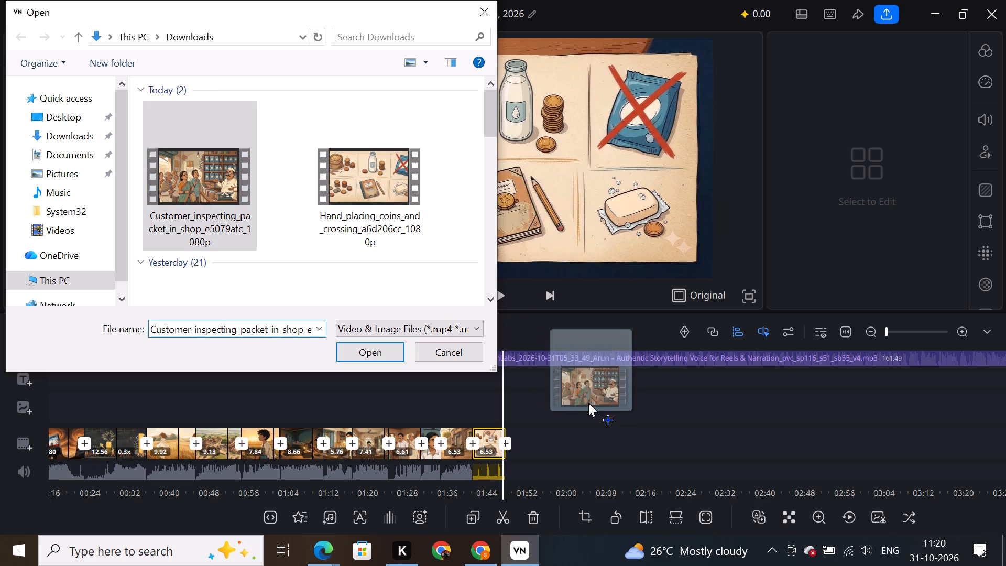
drag(588, 403, 545, 474)
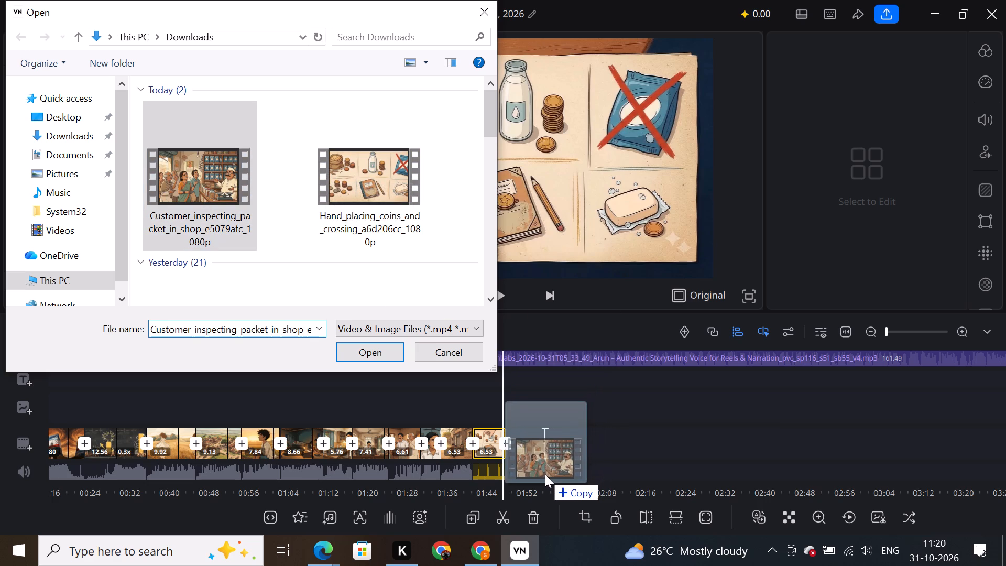
drag(545, 474, 542, 469)
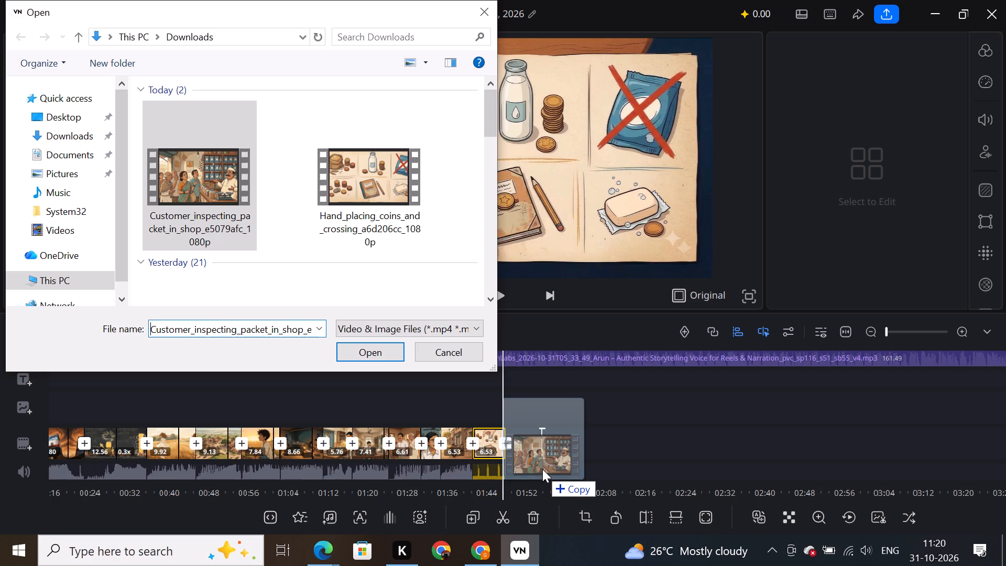
drag(542, 469, 542, 466)
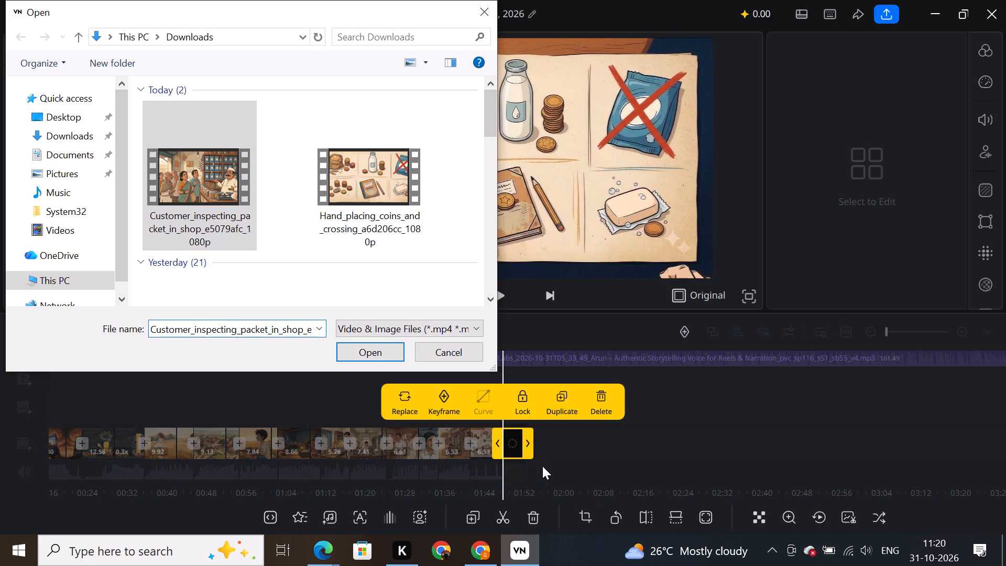
click(451, 349)
click(528, 325)
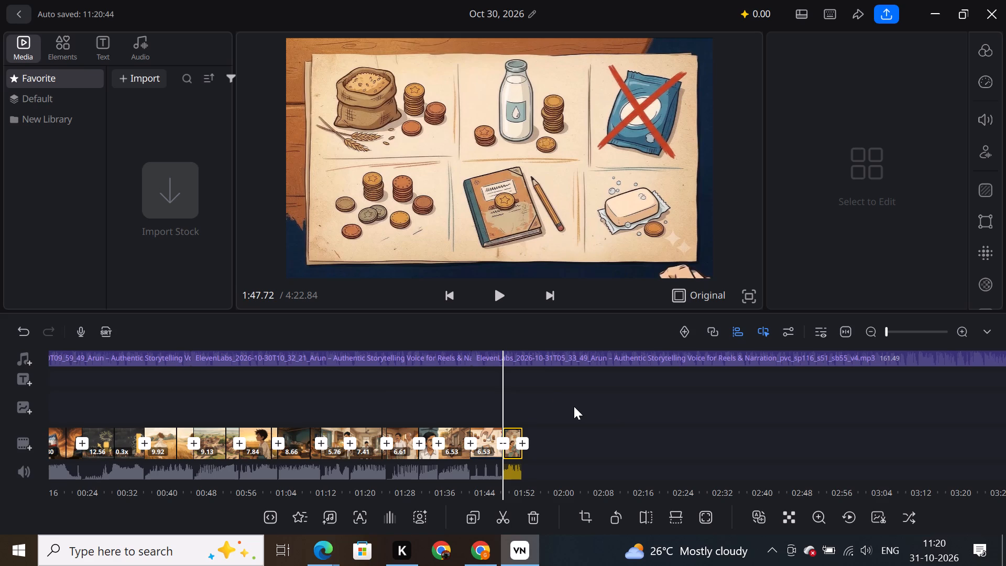
Lower the volume of the newly added shop clip to 37.
drag(574, 406, 562, 407)
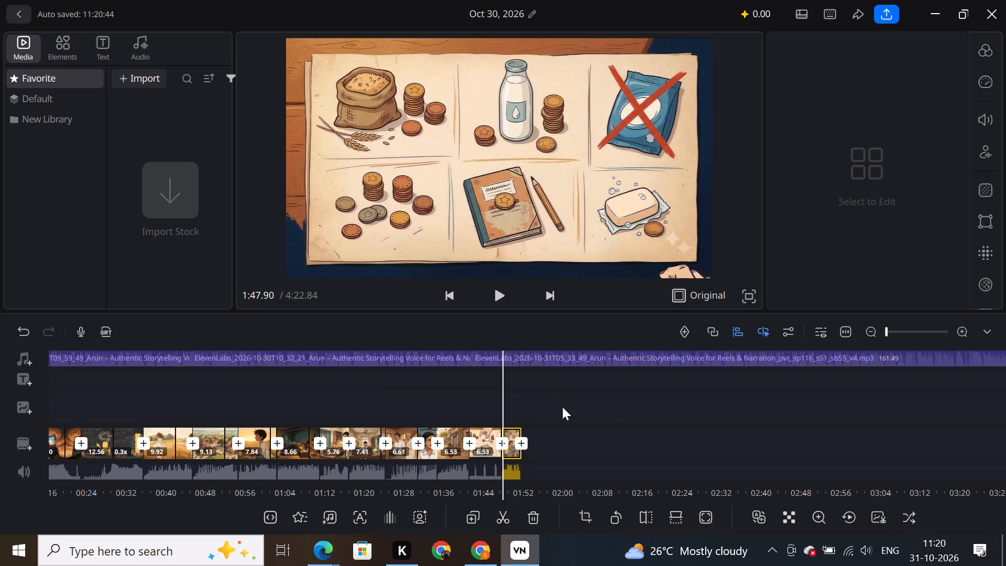
drag(562, 407, 559, 407)
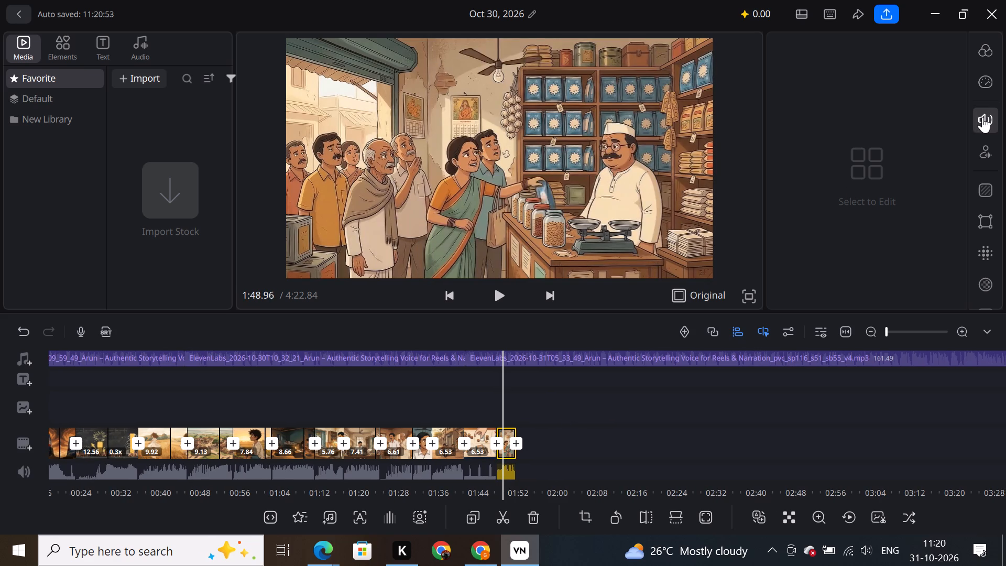
click(982, 117)
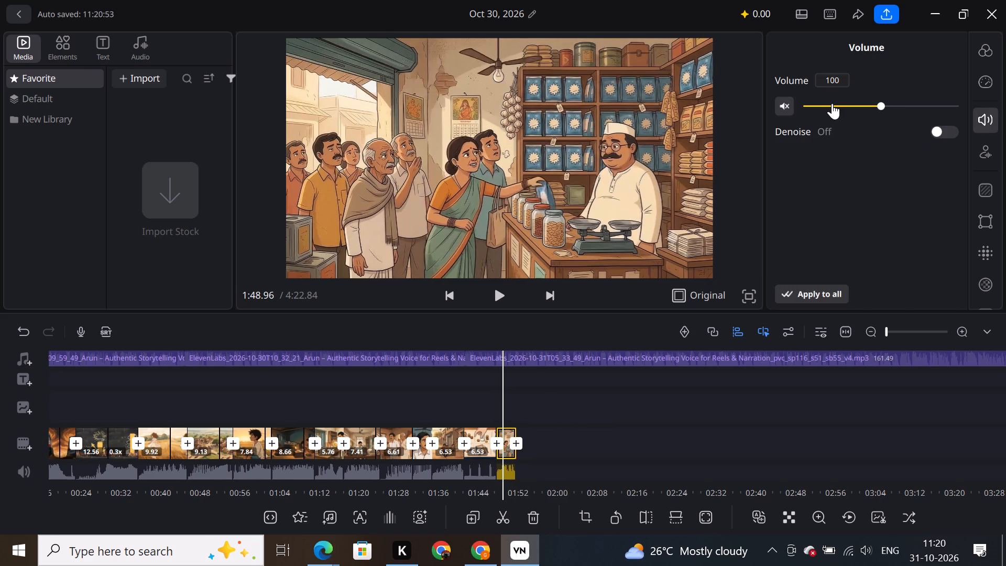
click(832, 103)
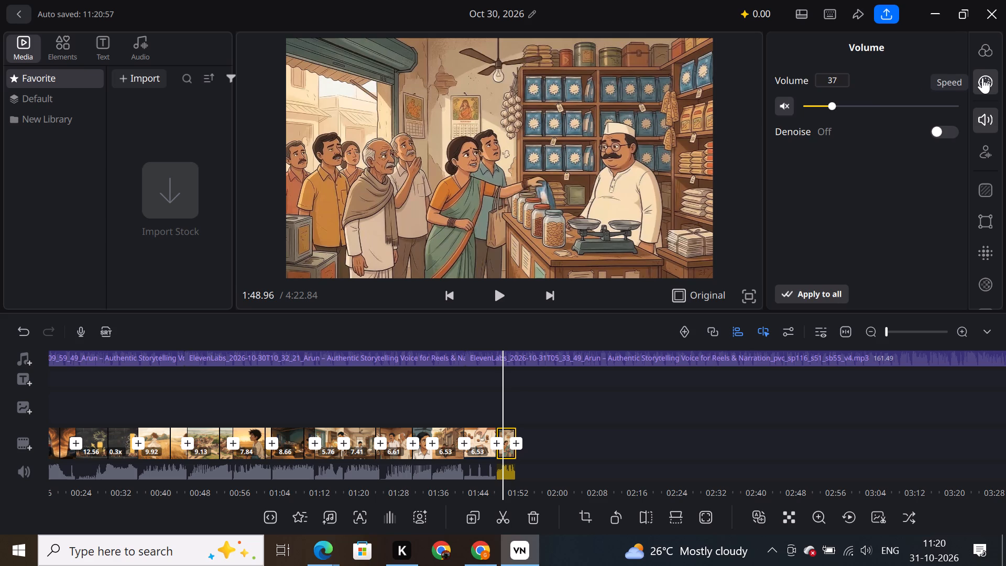
Slow the shop clip to a regular speed of 0.5x.
click(982, 78)
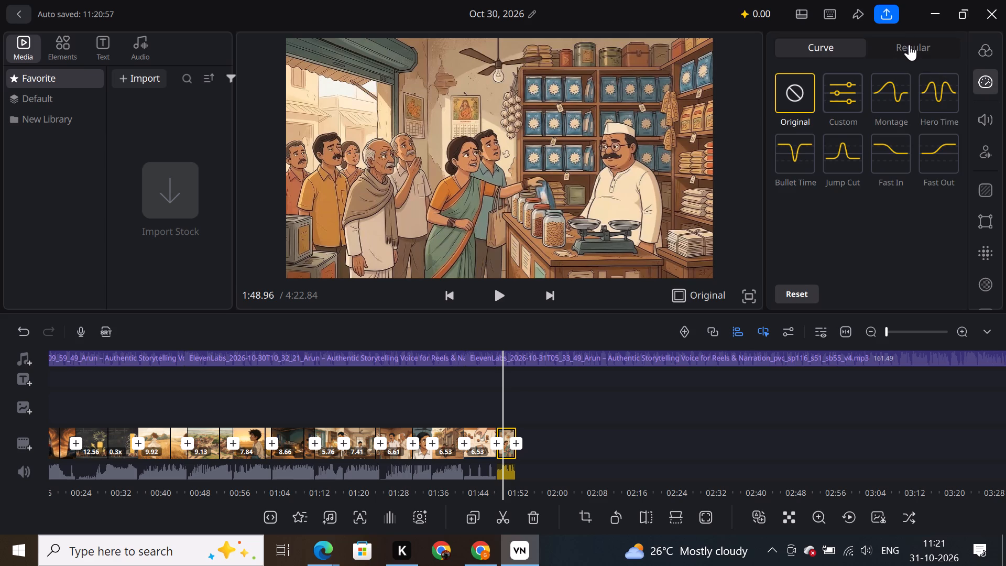
click(909, 47)
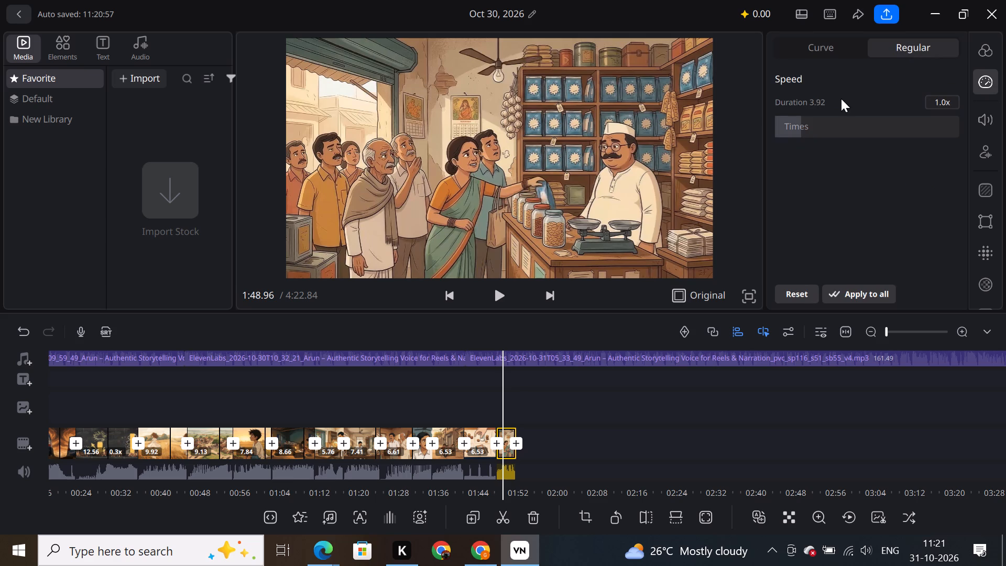
click(795, 136)
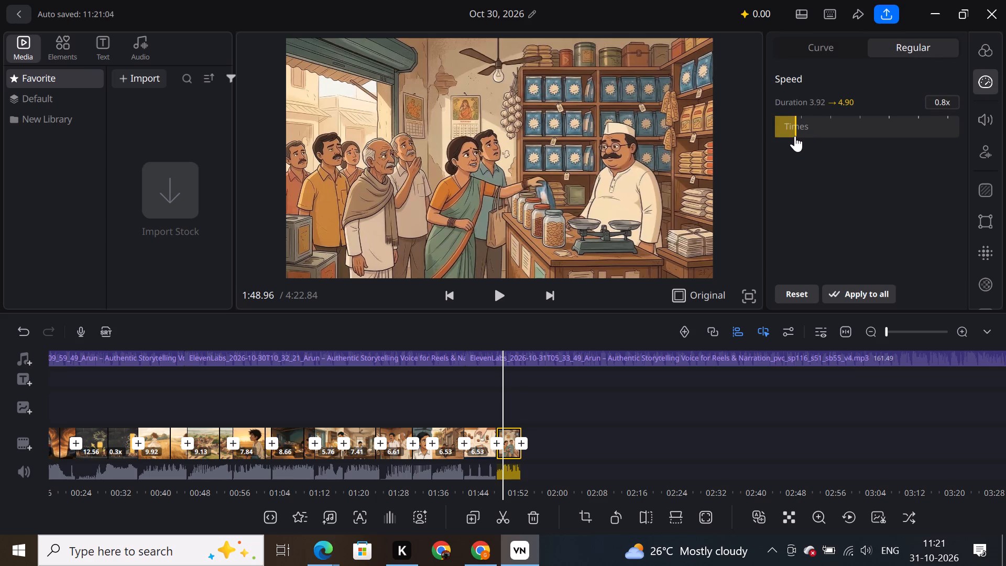
click(789, 134)
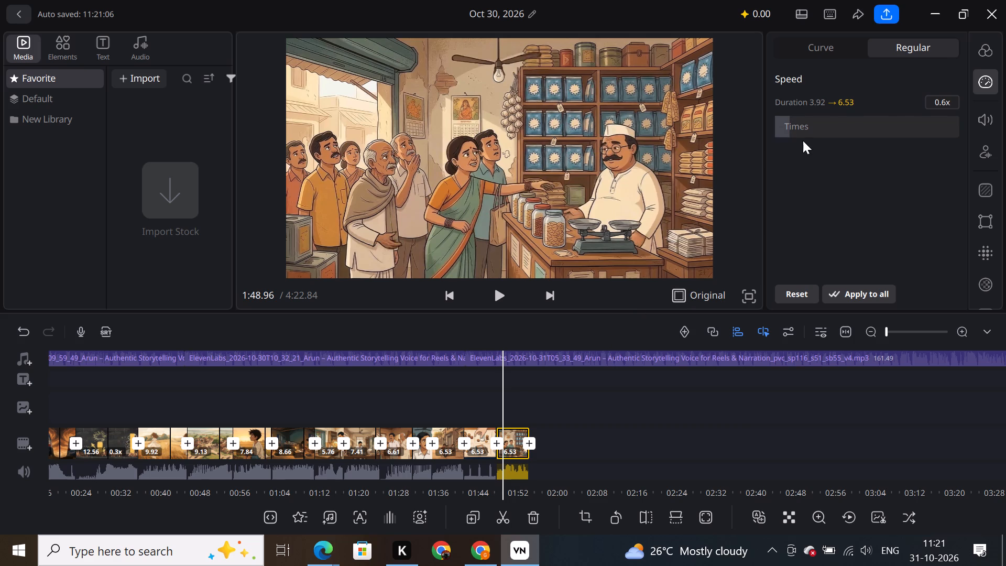
click(787, 134)
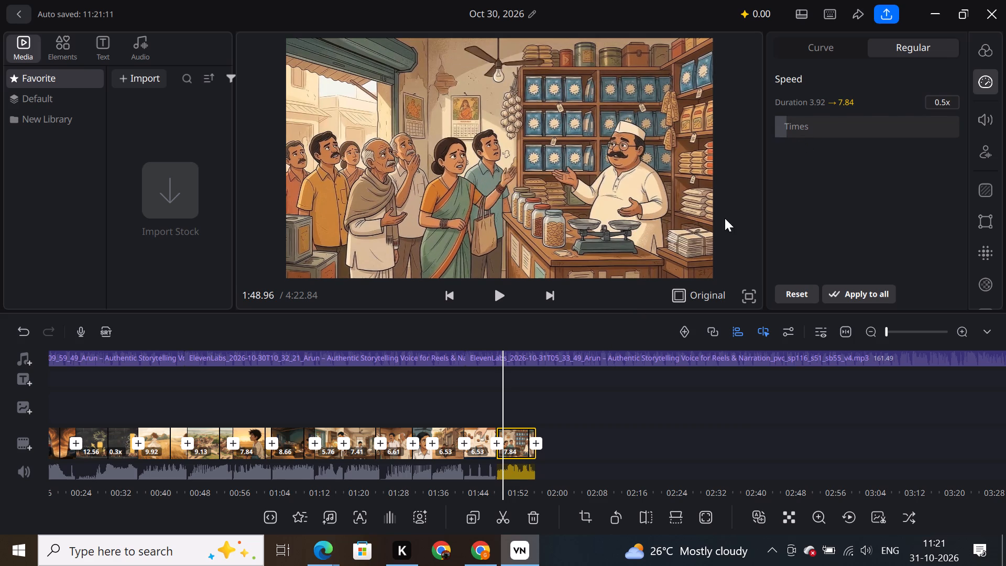
Switch to Chrome and read the CLIP 023 voice-over in the Nirma animation prompts PDF, returning to VN when done.
click(488, 557)
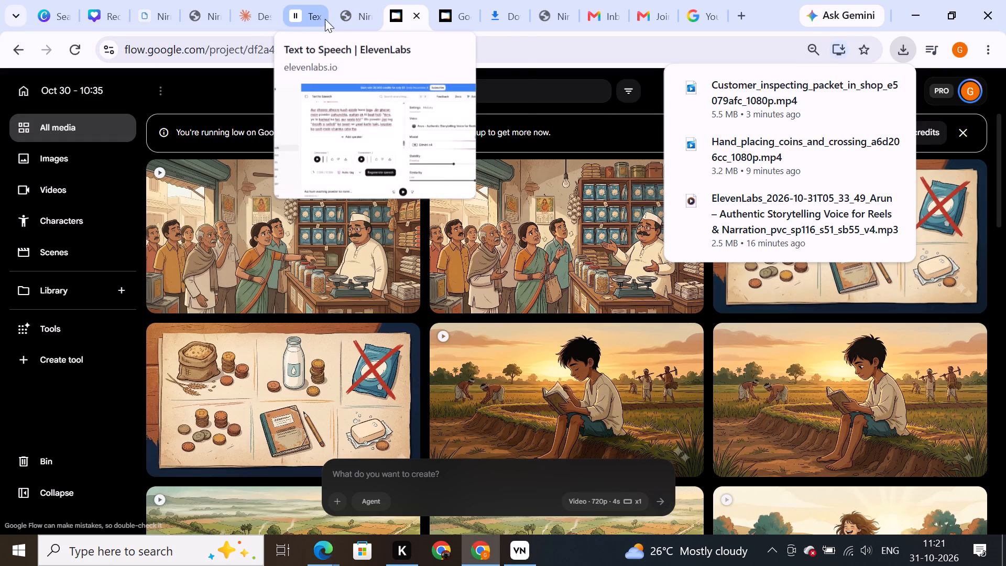
click(349, 14)
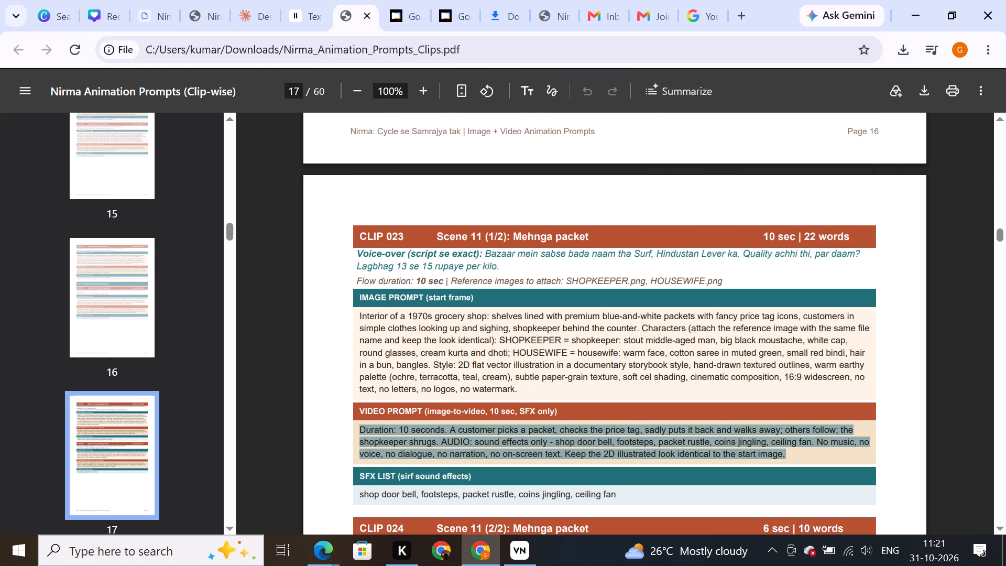
click(518, 556)
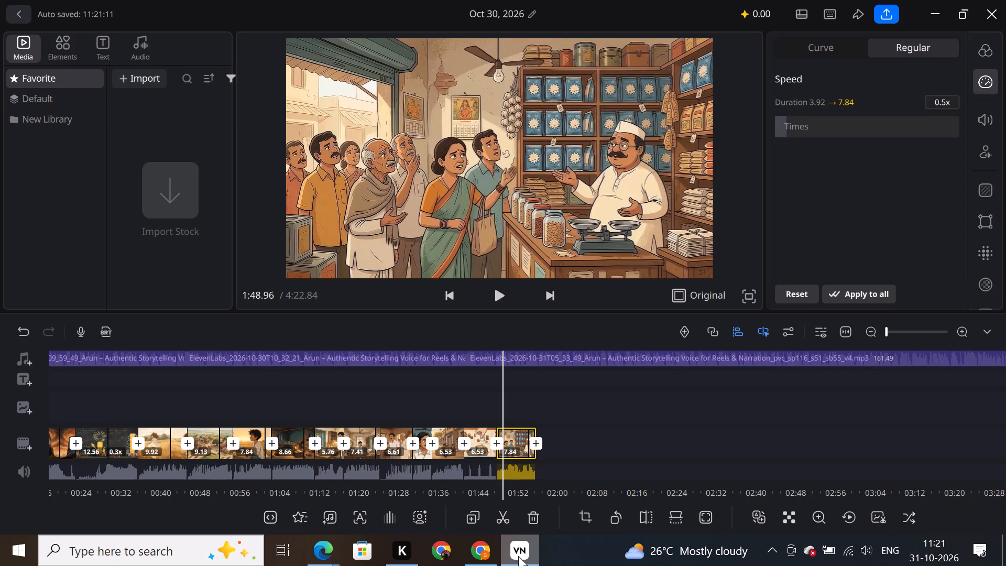
Play the slowed shop clip against the voice-over and park the playhead at the clip's end.
click(497, 289)
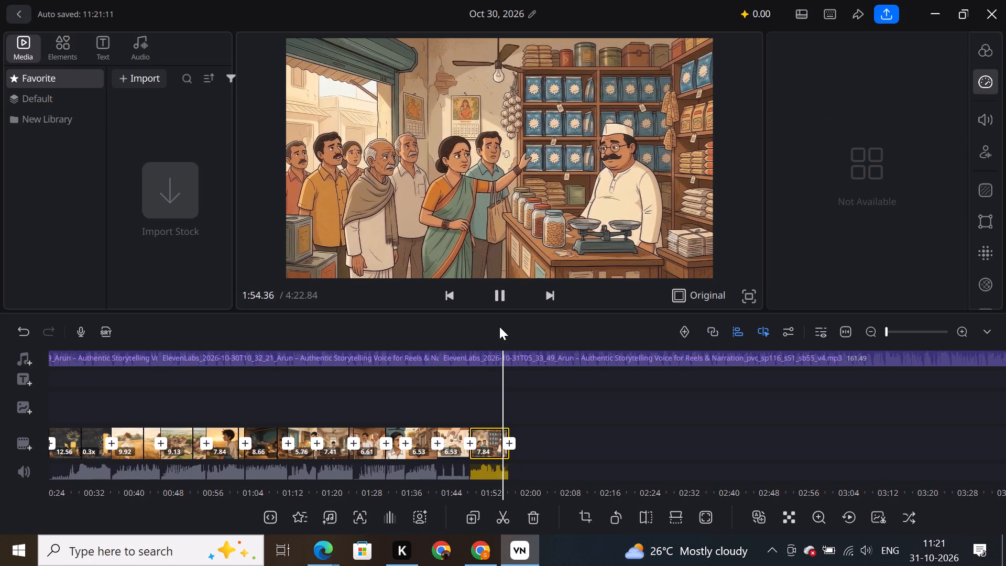
click(500, 295)
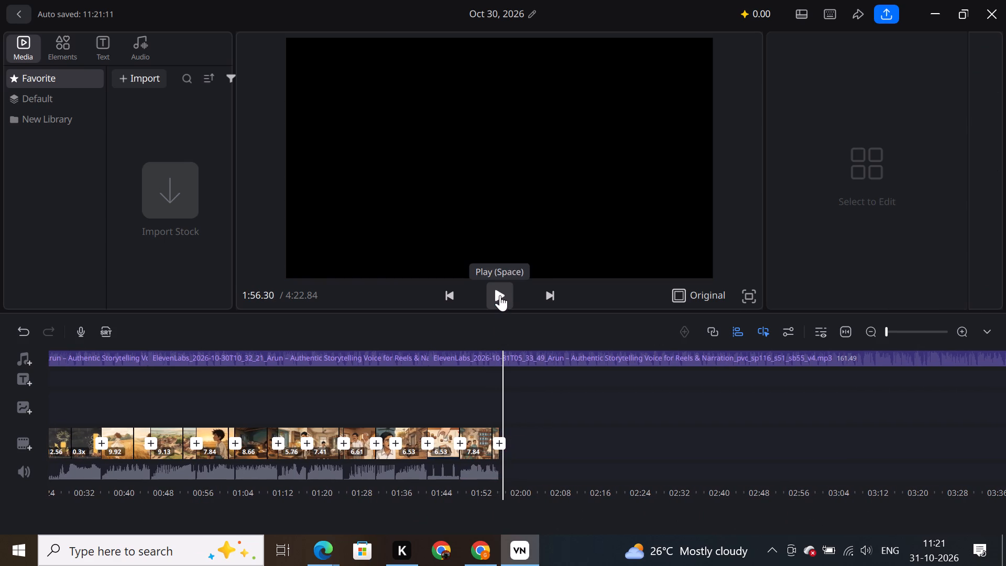
drag(530, 402, 543, 403)
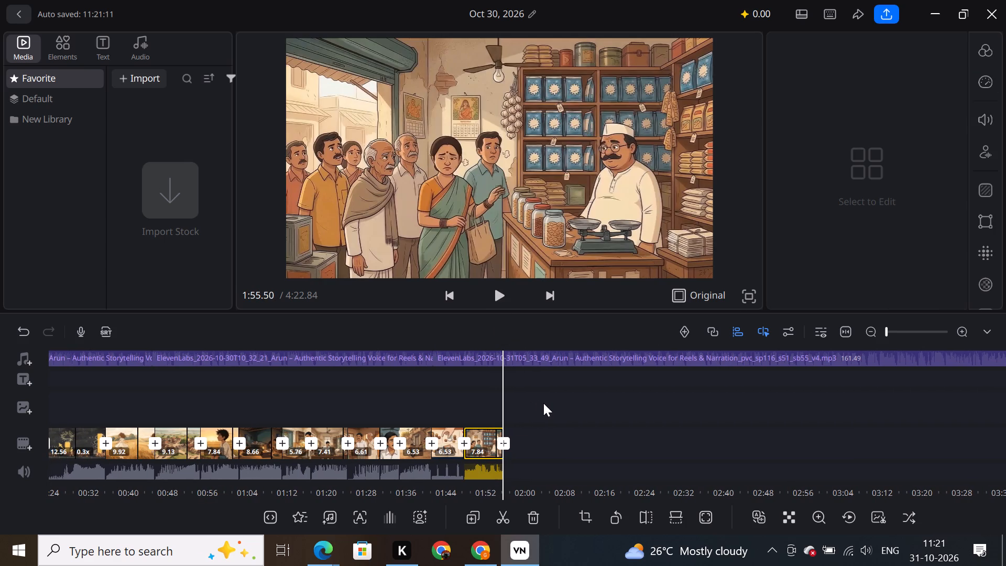
drag(543, 403, 544, 404)
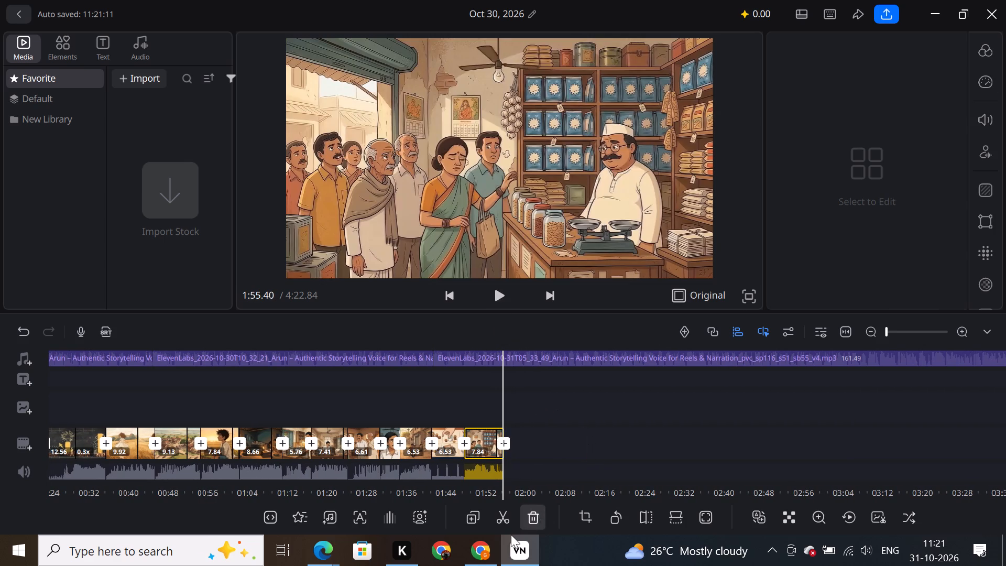
click(489, 561)
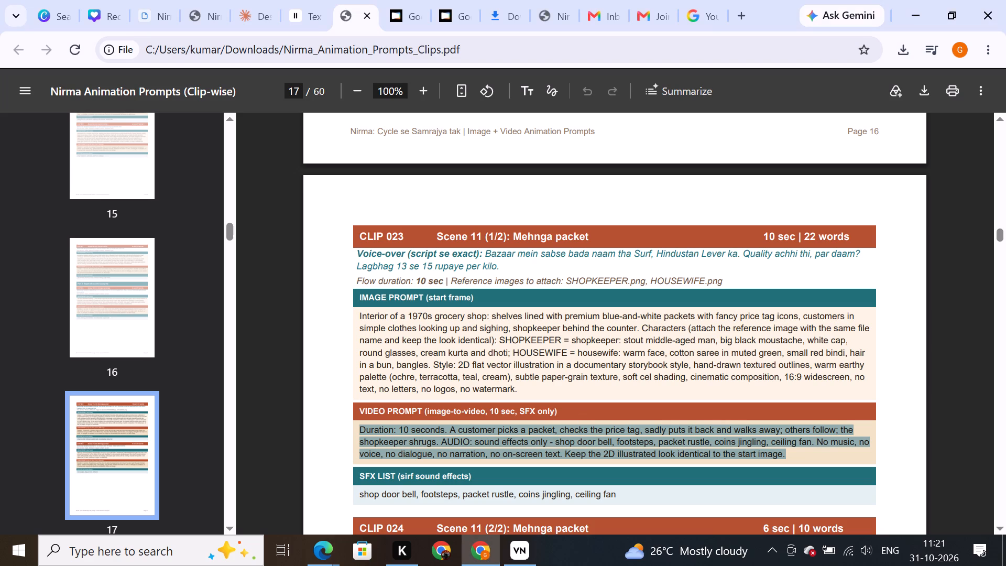
scroll(629, 377, down, 1)
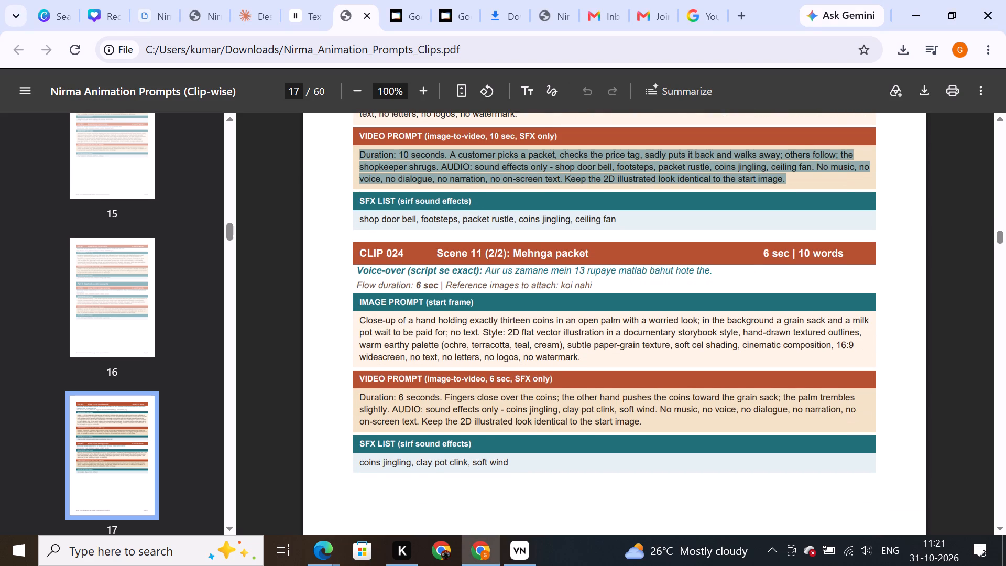
scroll(629, 377, down, 2)
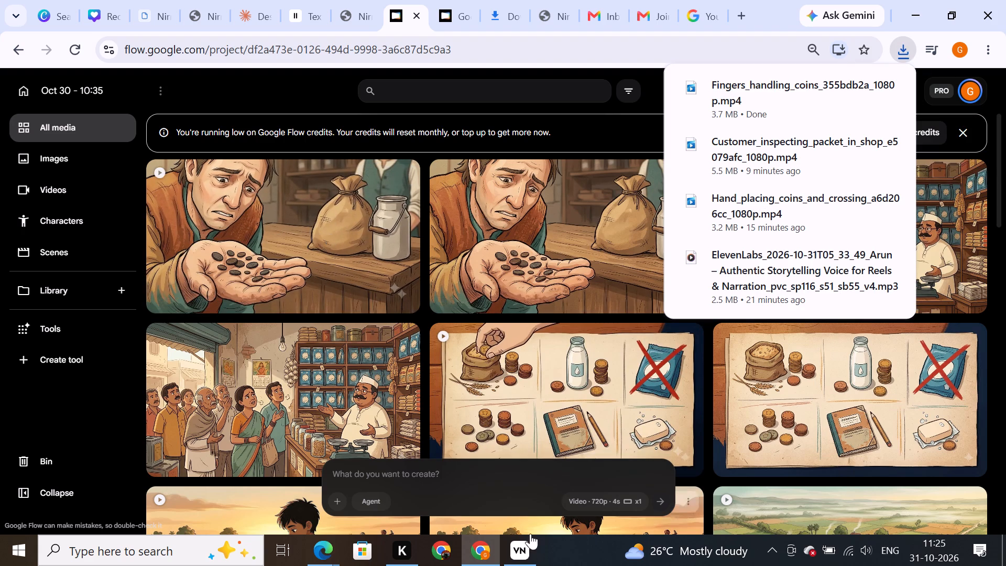
Switch to VN and add the Fingers_handling_coins clip from Downloads to the main video track, directly after the shop clip.
click(517, 559)
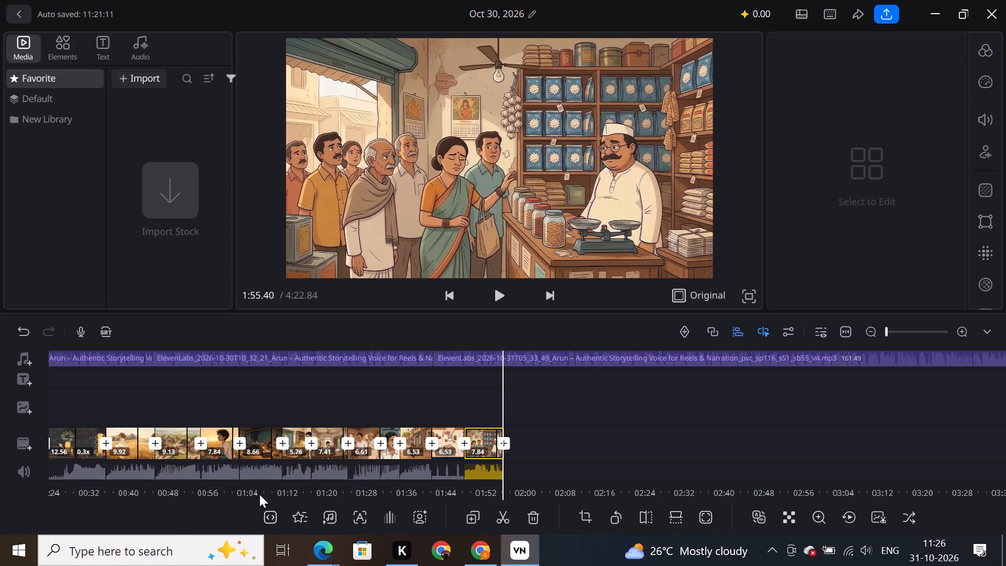
click(22, 442)
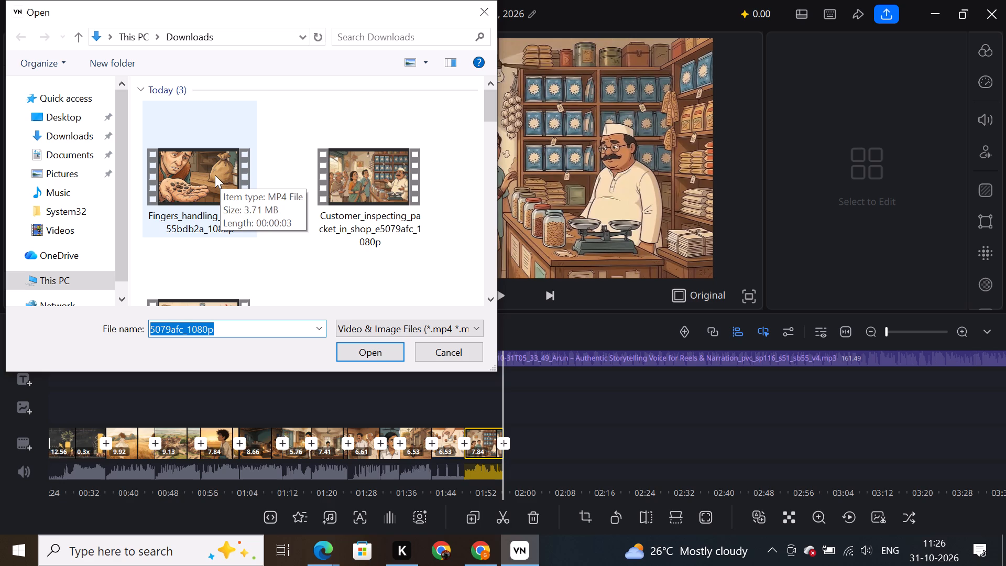
drag(200, 173, 201, 183)
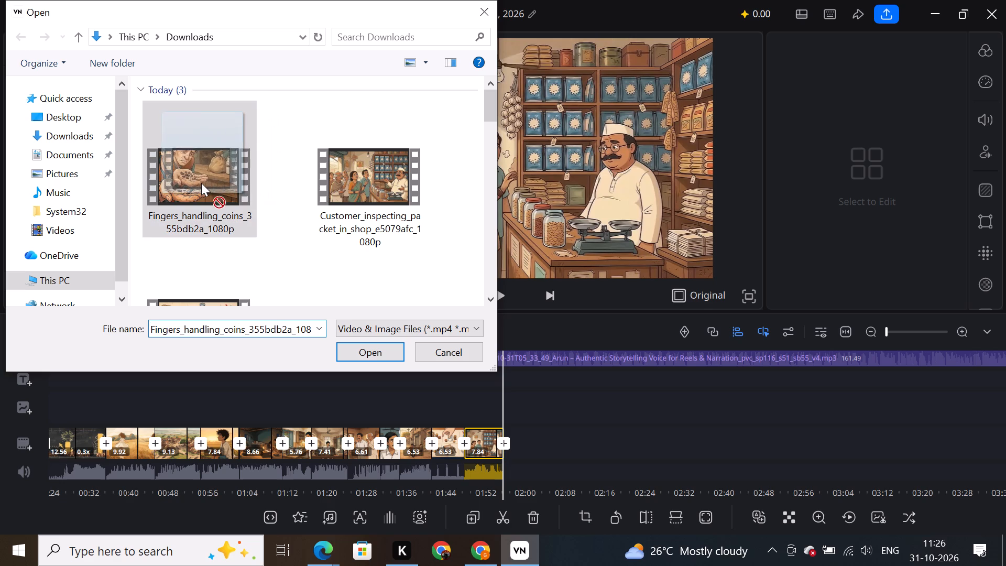
drag(201, 183, 201, 182)
drag(196, 184, 550, 374)
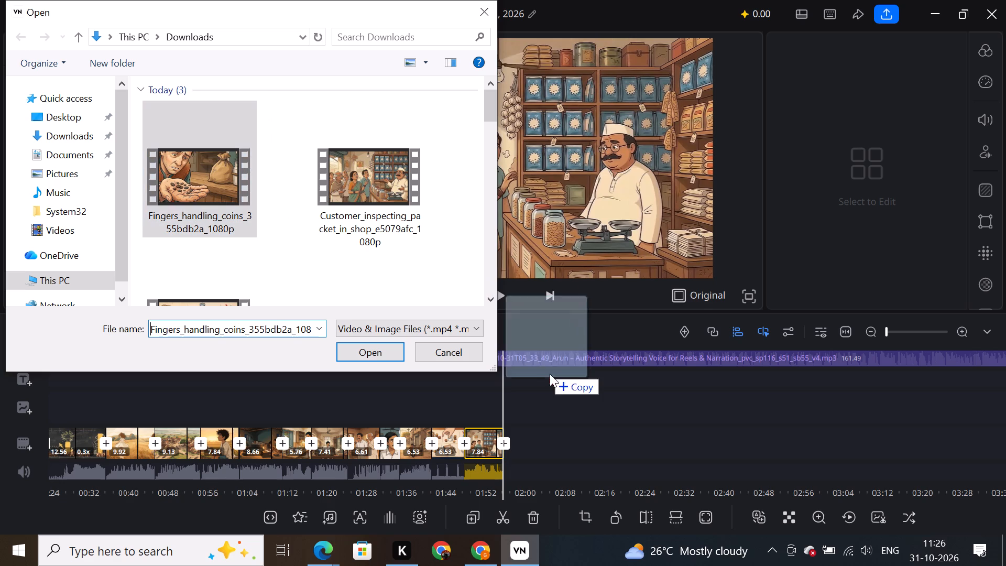
drag(550, 374, 543, 429)
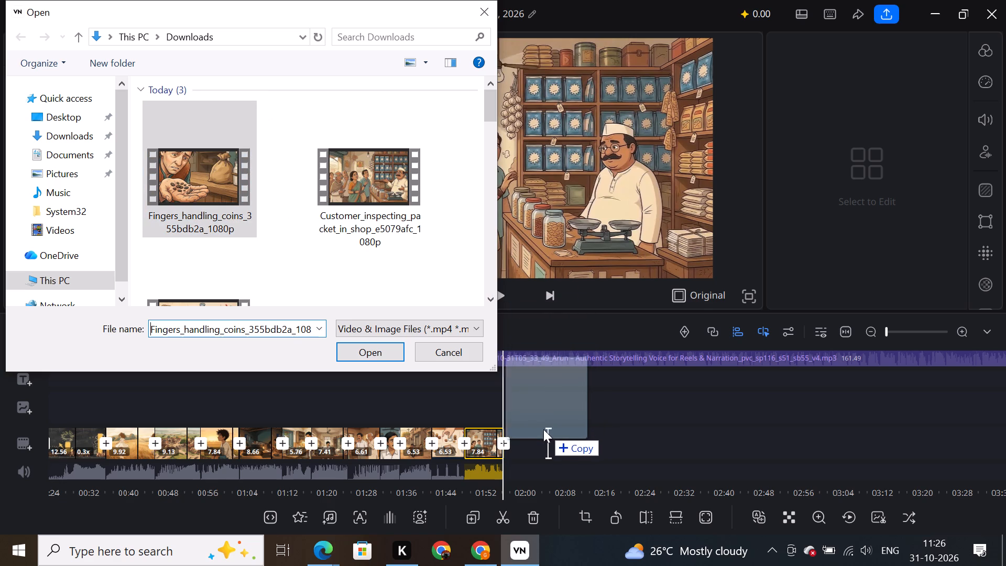
drag(543, 429, 545, 469)
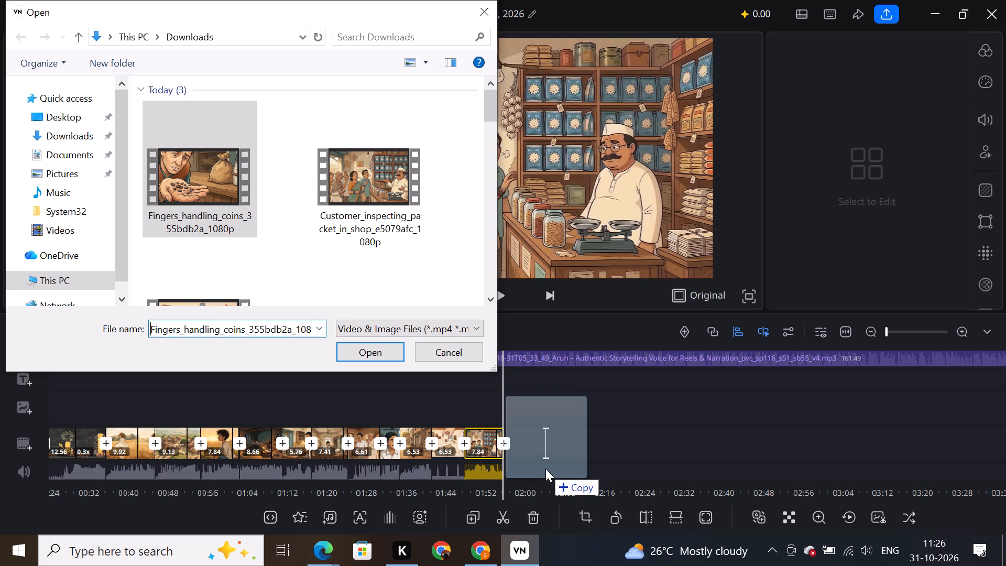
drag(545, 469, 542, 481)
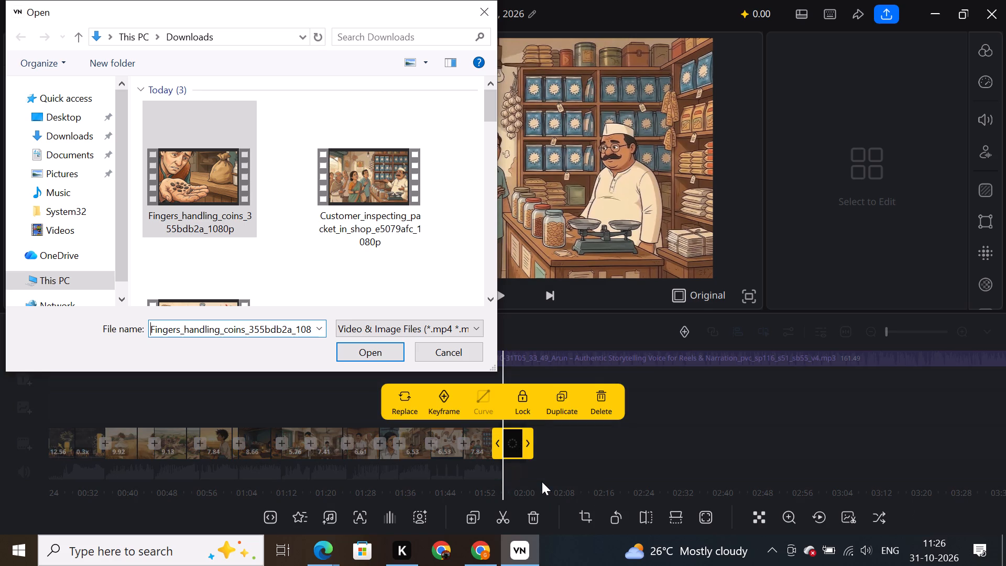
click(445, 355)
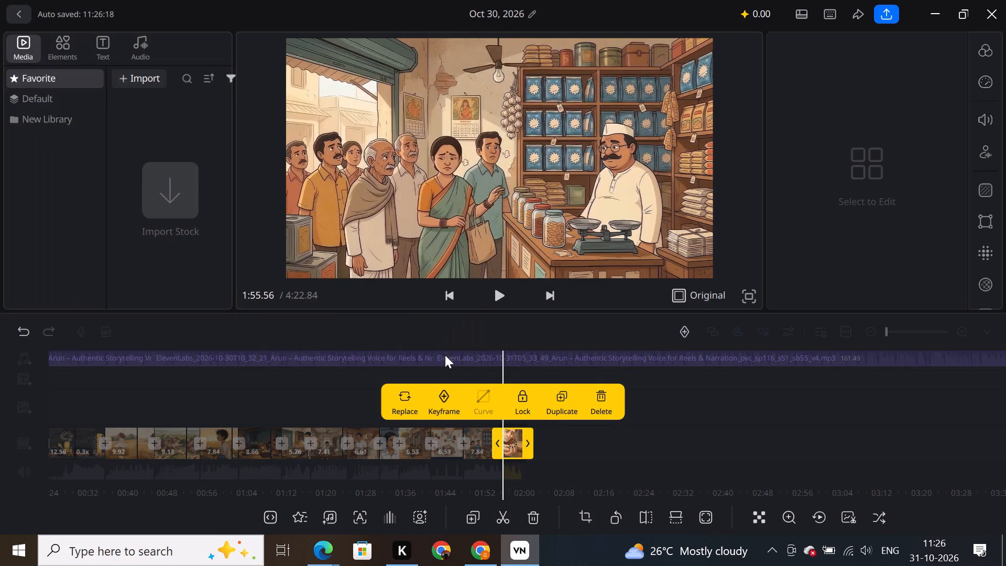
click(516, 330)
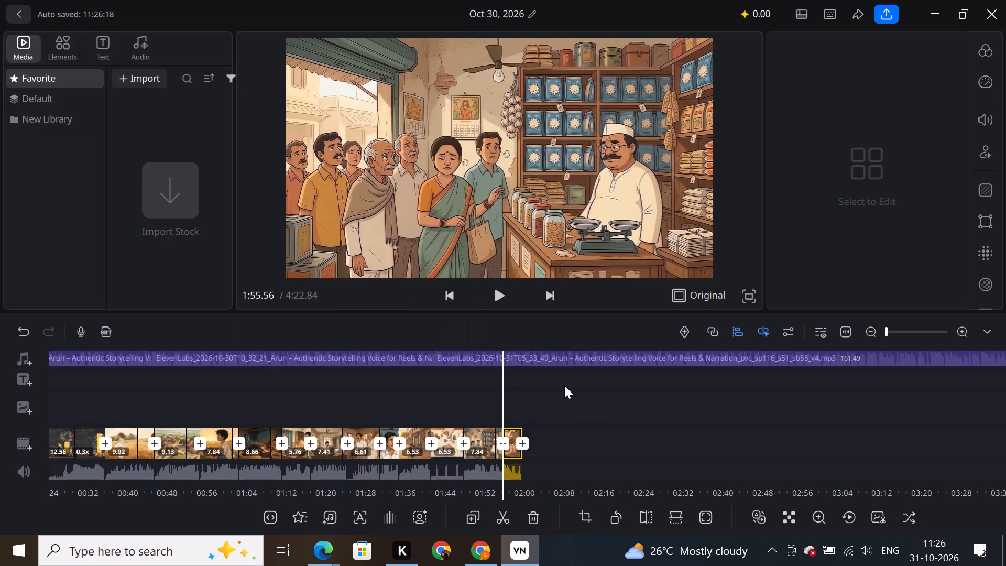
Move the playhead onto the new coin clip and lower its volume to 39.
drag(588, 412, 578, 414)
drag(578, 414, 576, 414)
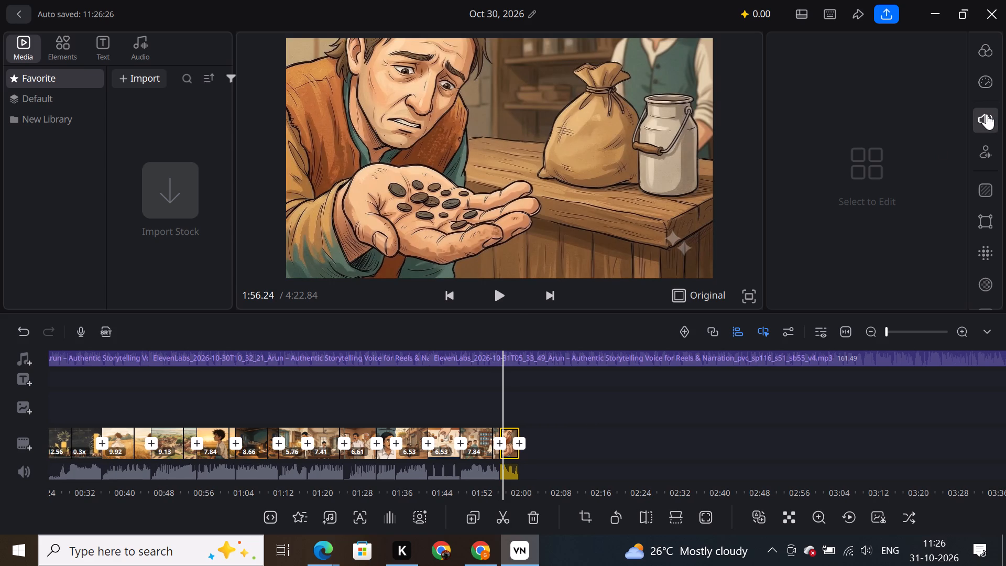
click(987, 114)
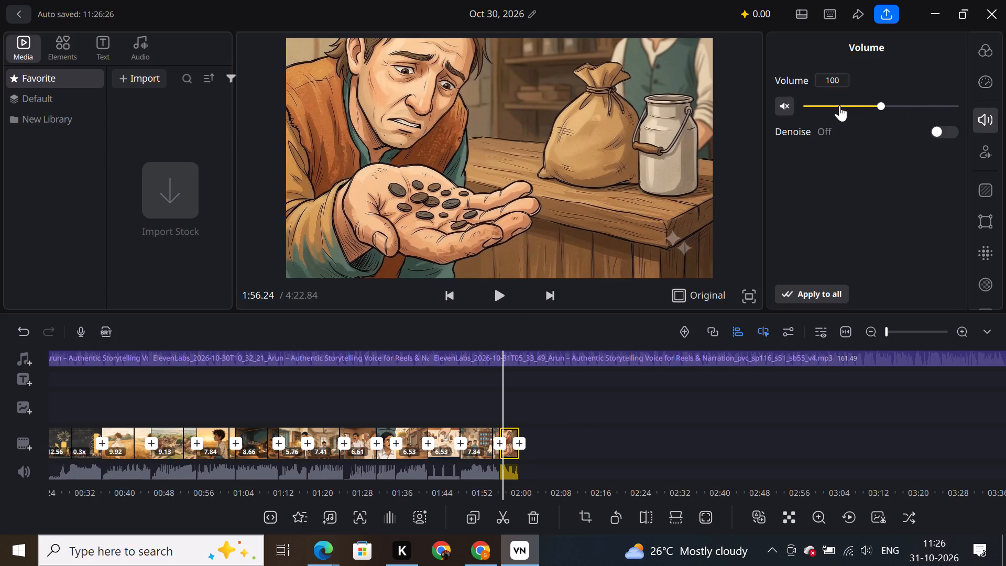
click(839, 104)
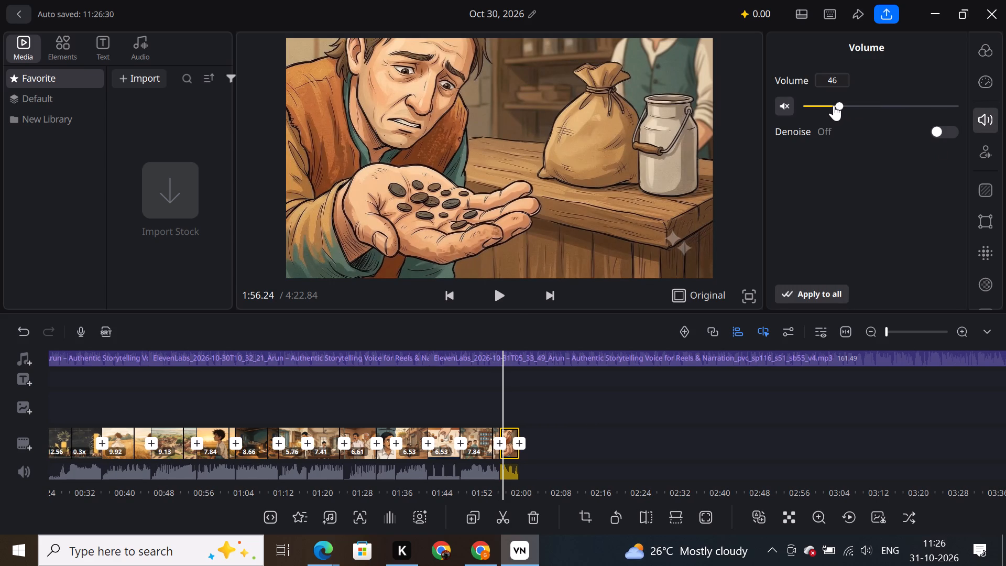
click(834, 105)
Slow the coin clip with a regular speed change so that it lasts 6.53 seconds.
click(982, 77)
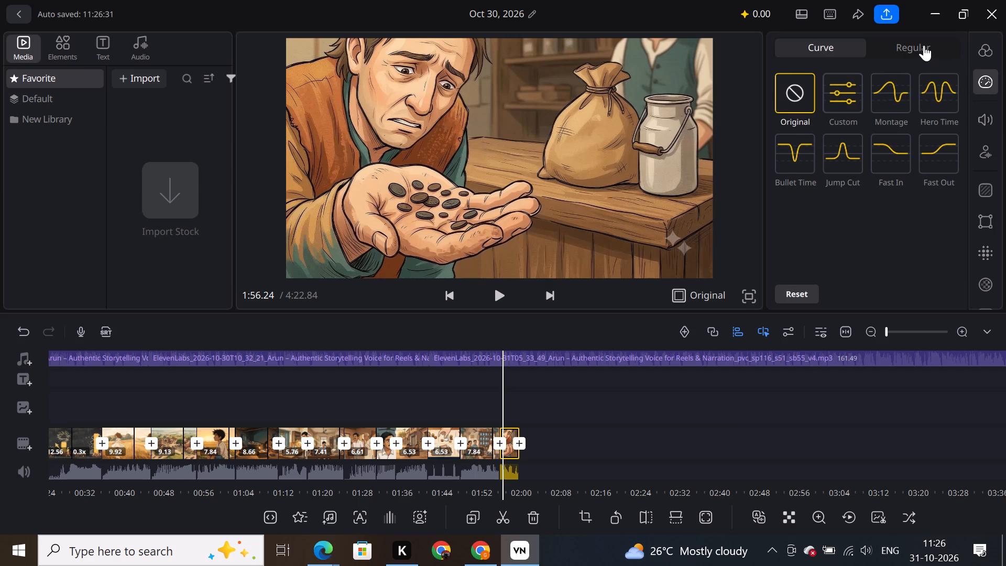
click(924, 45)
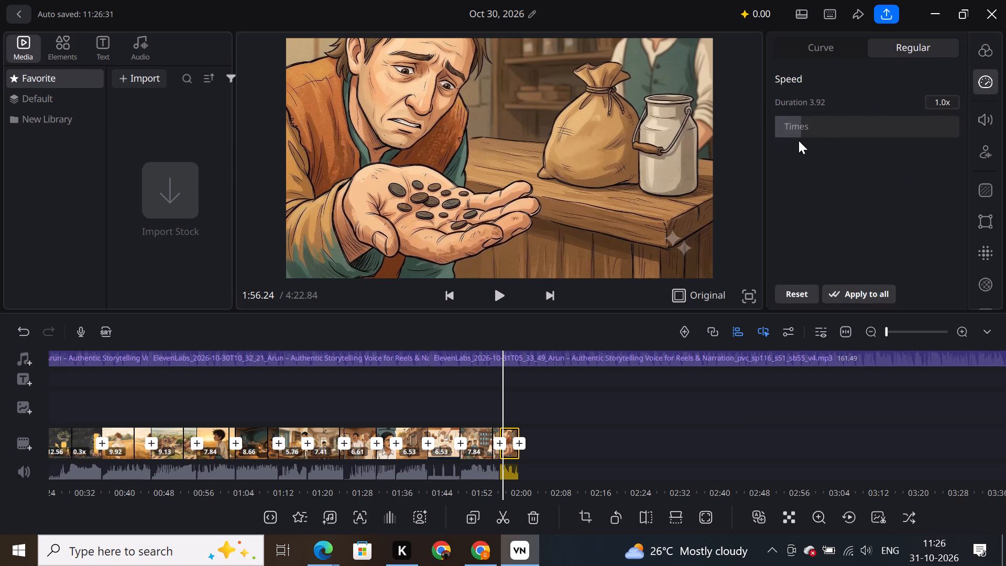
click(793, 135)
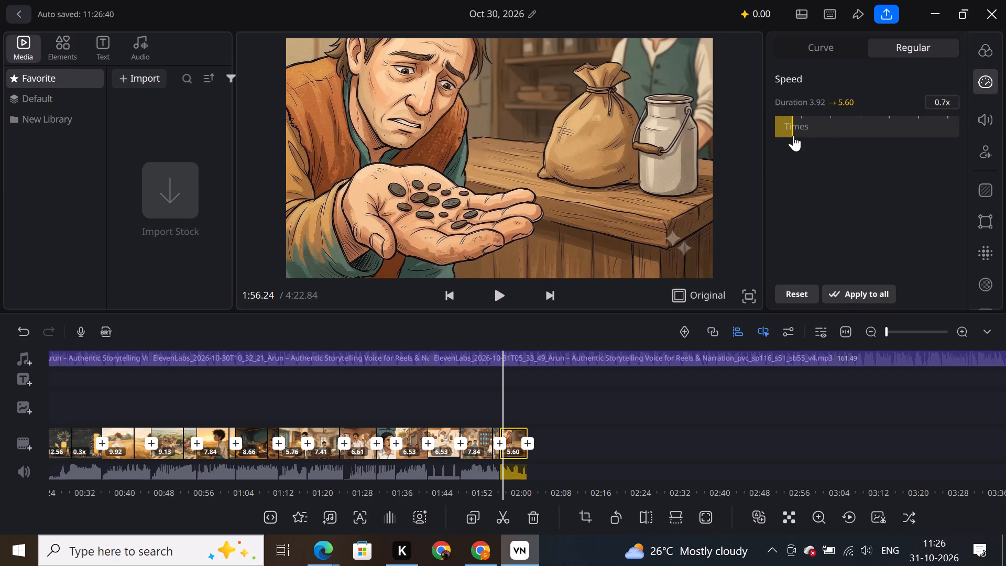
click(790, 133)
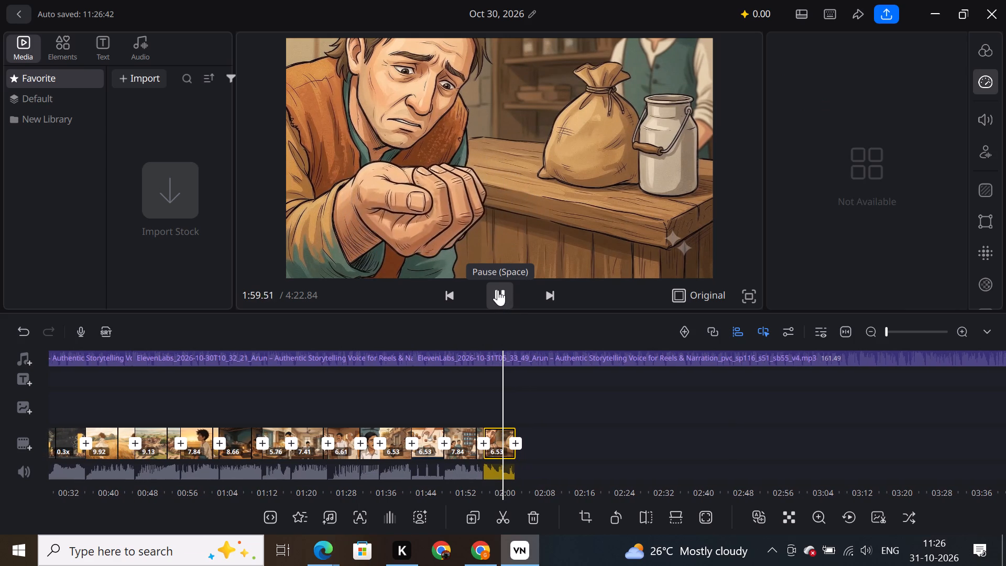
Check the CLIP 024 entry in the prompts PDF, and set the coin clip's speed in VN to 0.7x, lasting 5.60 seconds.
click(498, 290)
click(487, 551)
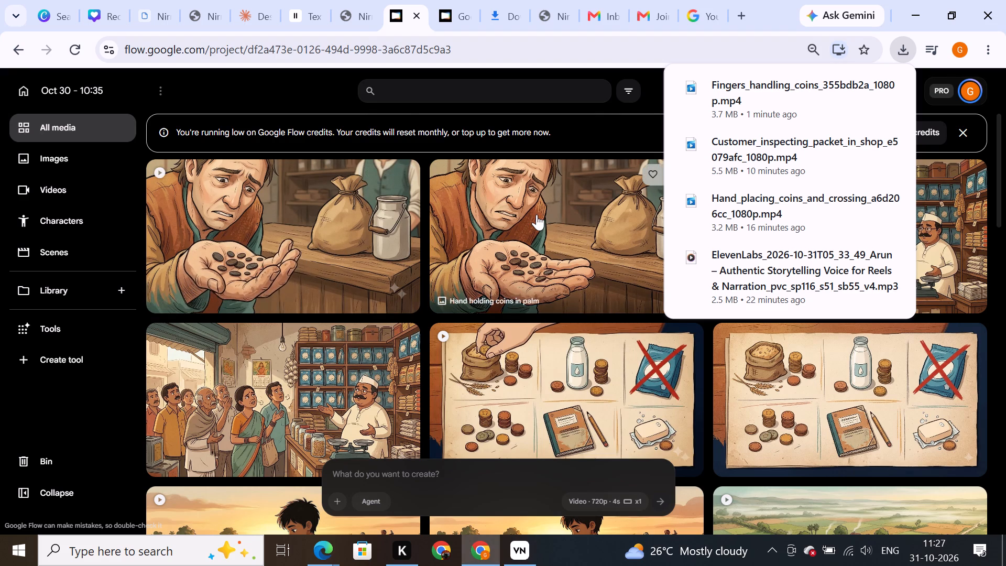
click(360, 17)
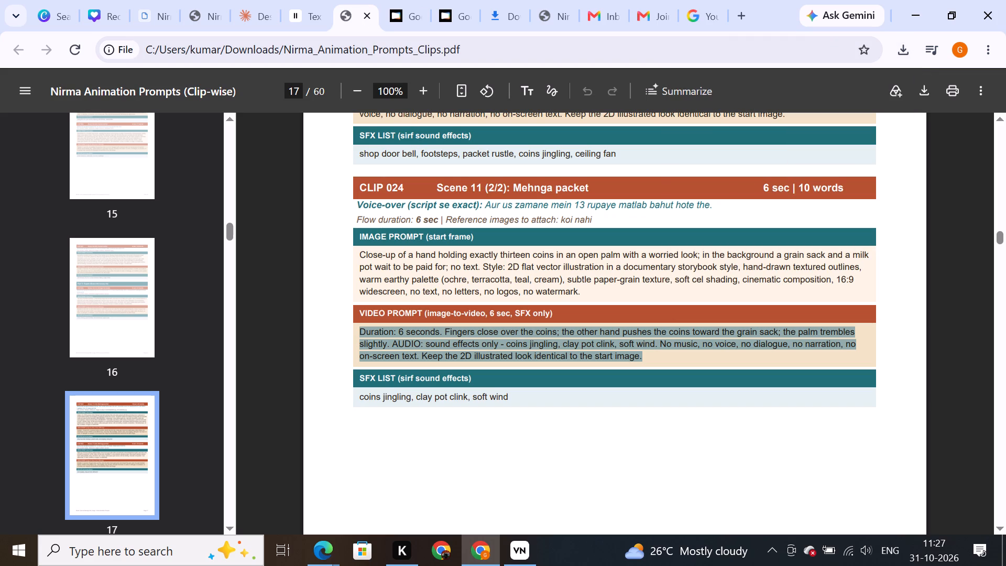
click(512, 556)
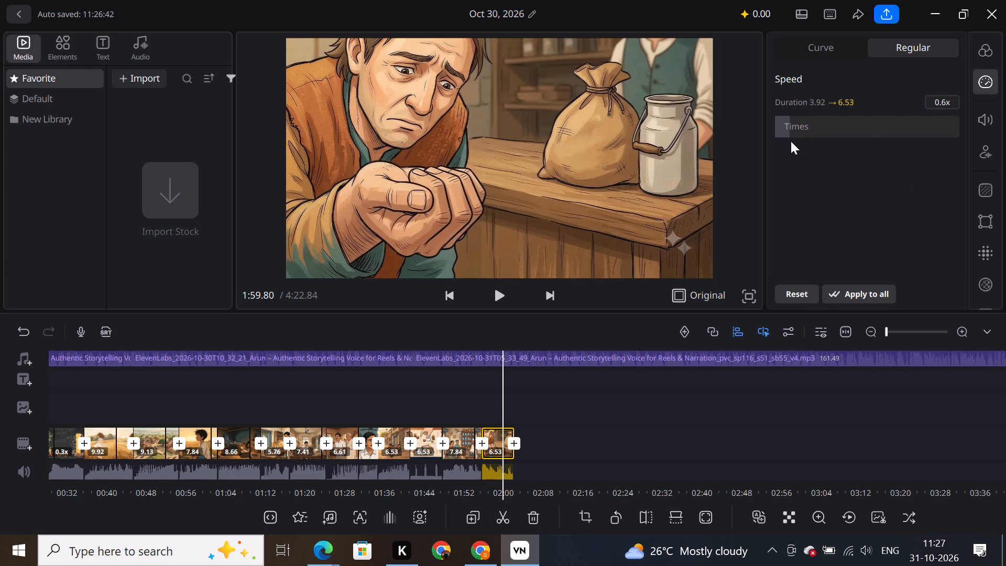
click(791, 134)
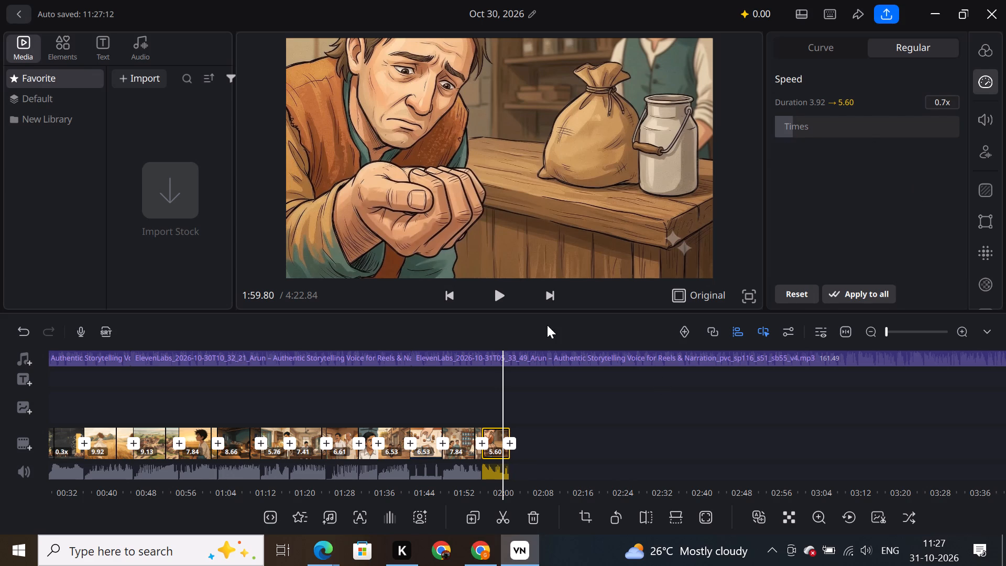
Play and scrub through the coin clip and the end of the shop clip to check their timing against the voice-over.
drag(526, 396, 544, 397)
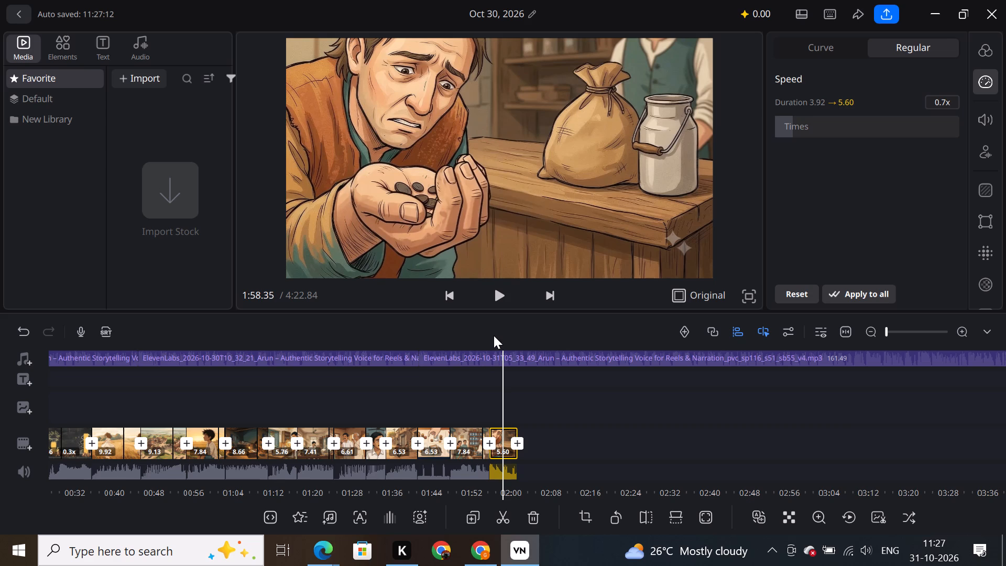
click(497, 299)
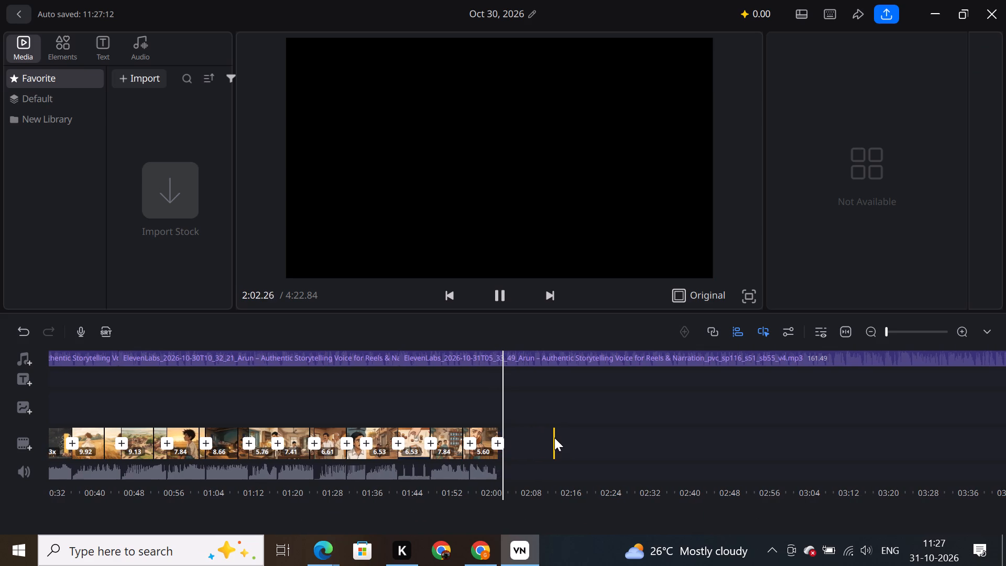
drag(561, 440, 594, 445)
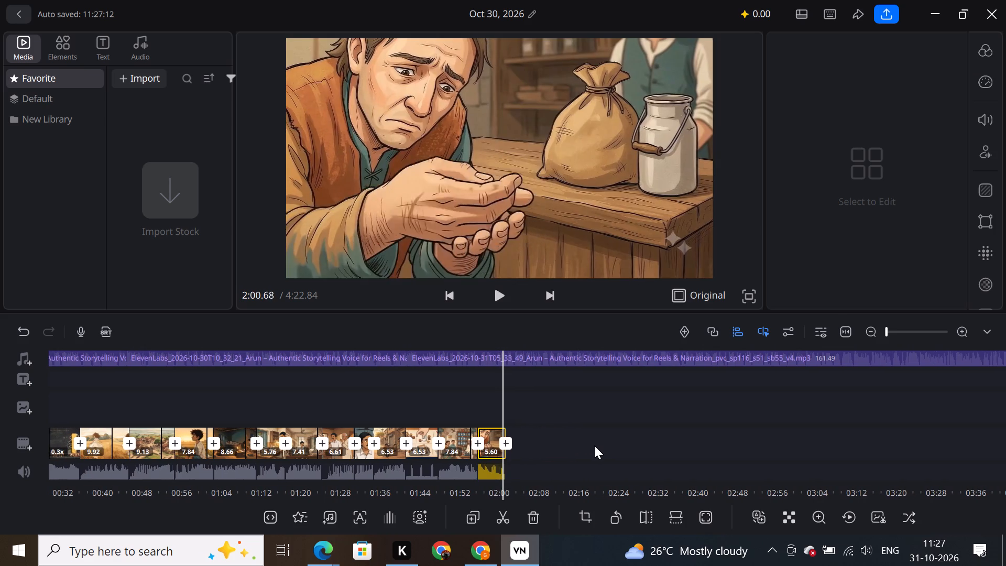
drag(594, 445, 602, 445)
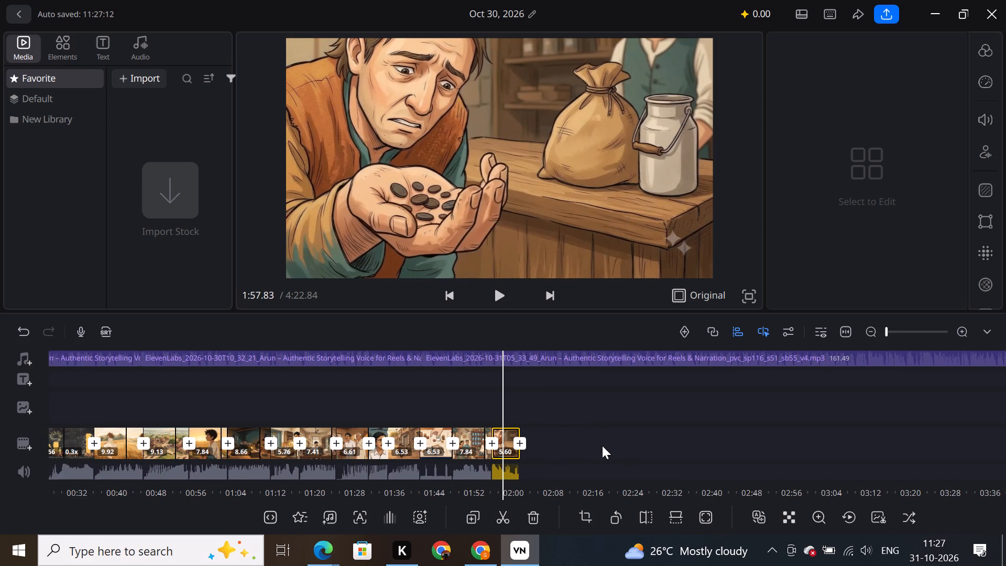
drag(602, 445, 602, 445)
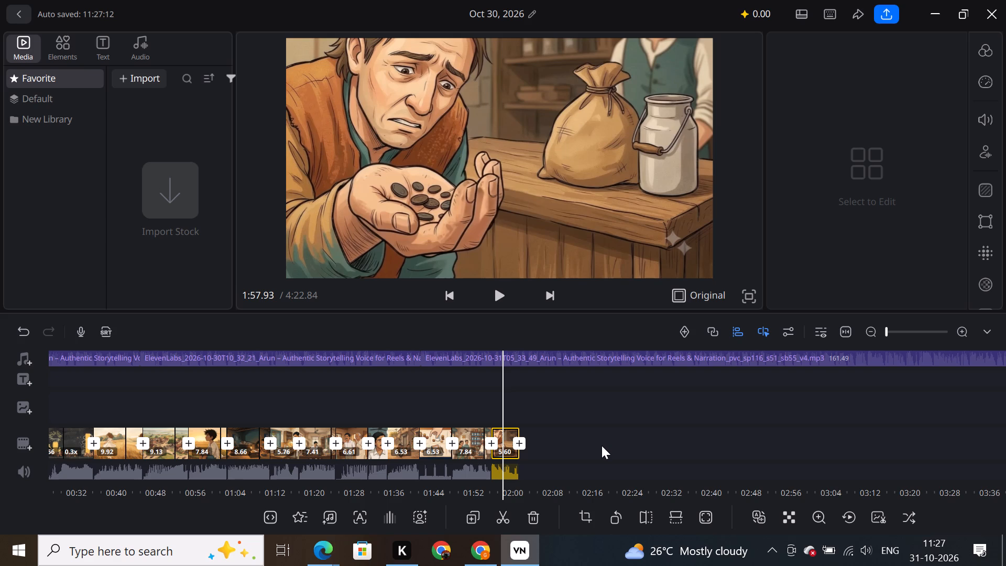
drag(602, 445, 598, 445)
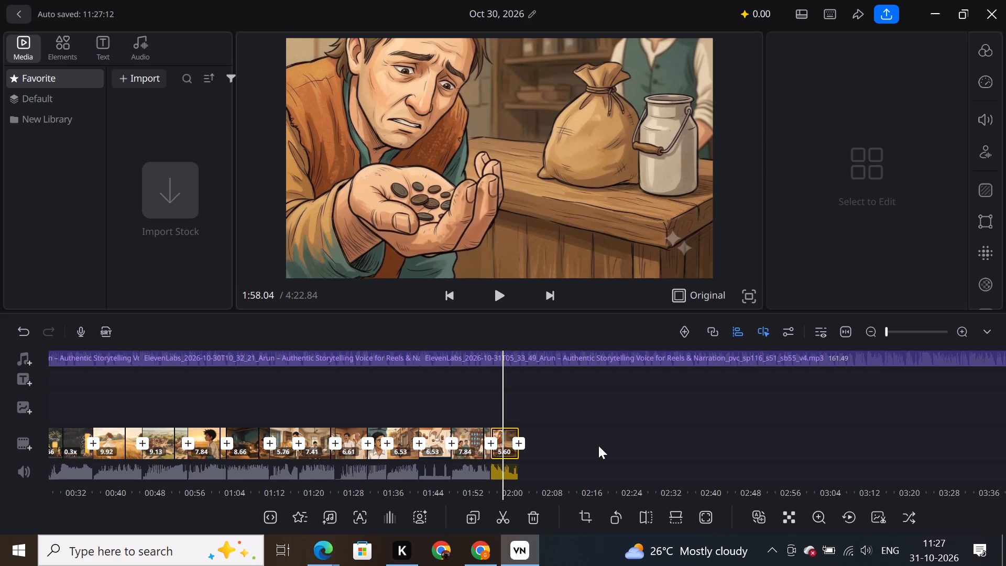
drag(598, 445, 556, 453)
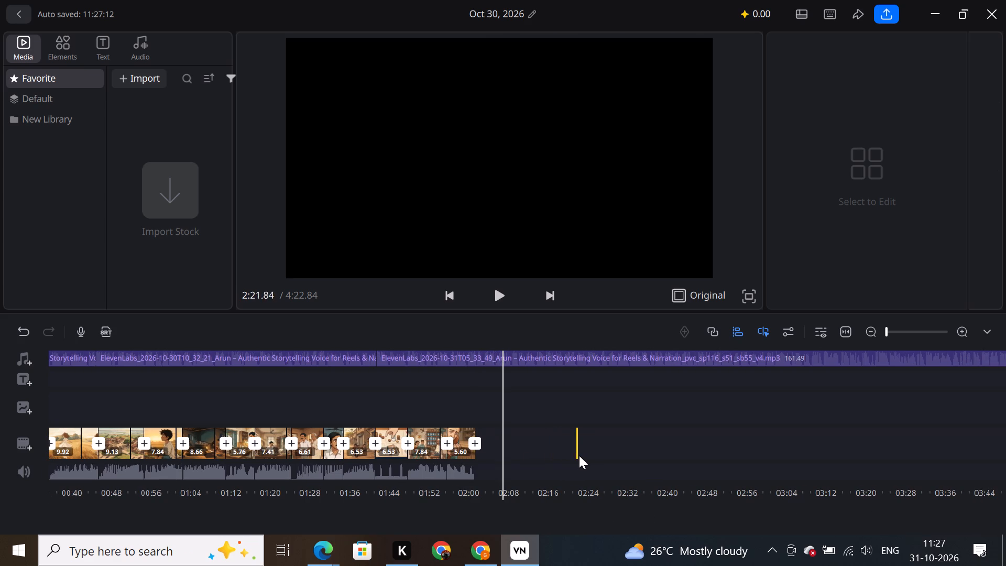
drag(560, 448, 578, 450)
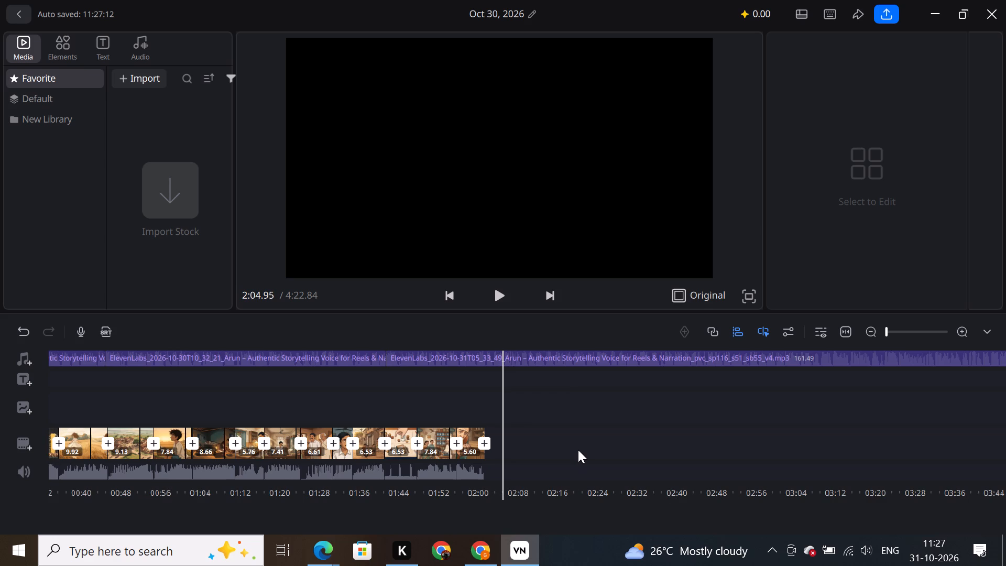
drag(578, 450, 578, 450)
drag(578, 450, 593, 454)
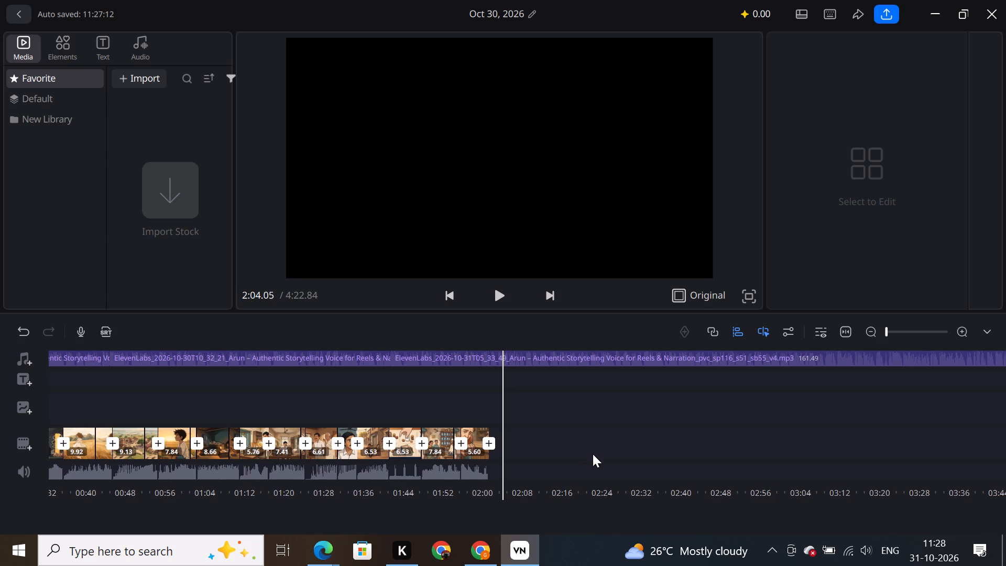
drag(593, 454, 633, 458)
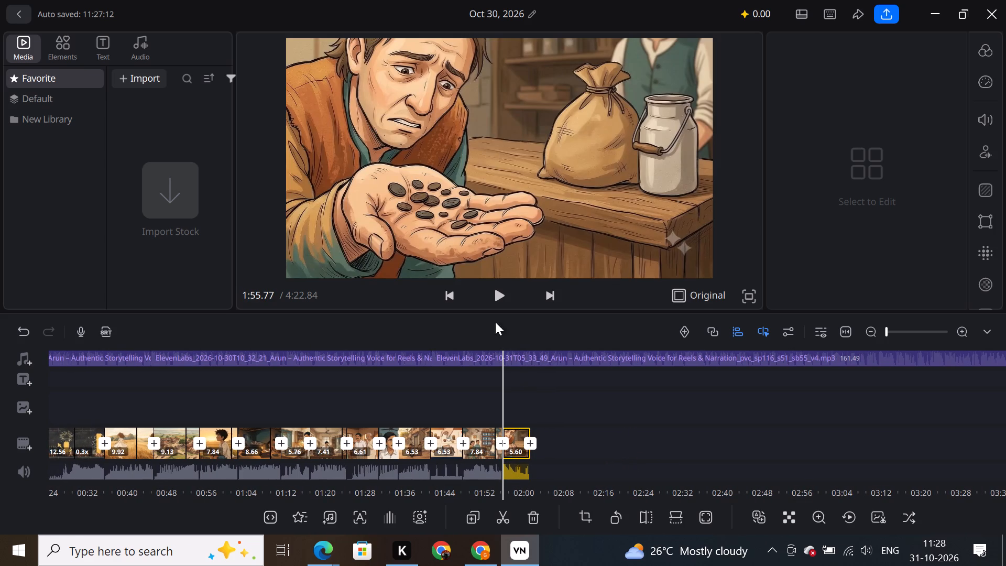
click(495, 297)
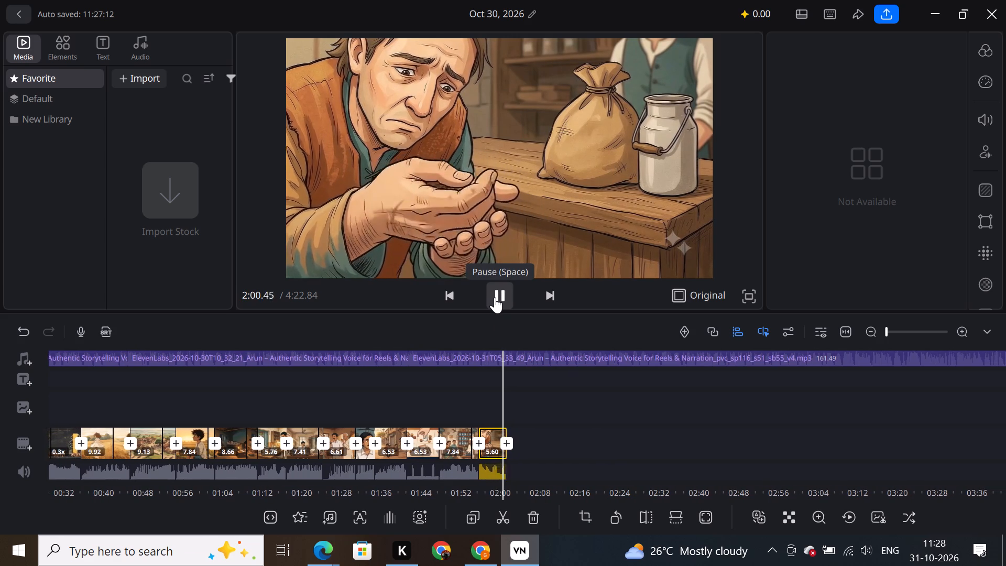
drag(528, 385, 586, 398)
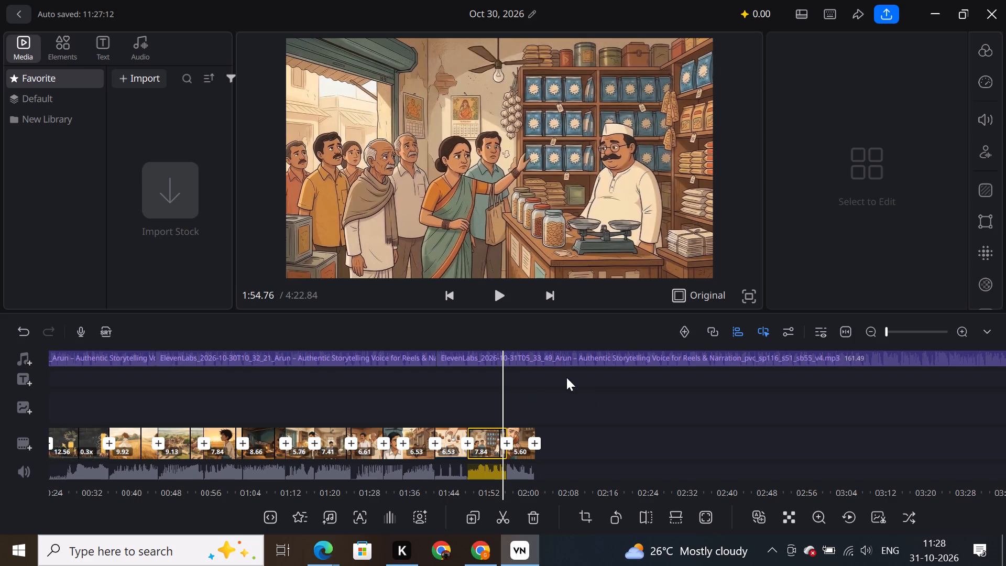
drag(603, 404, 565, 413)
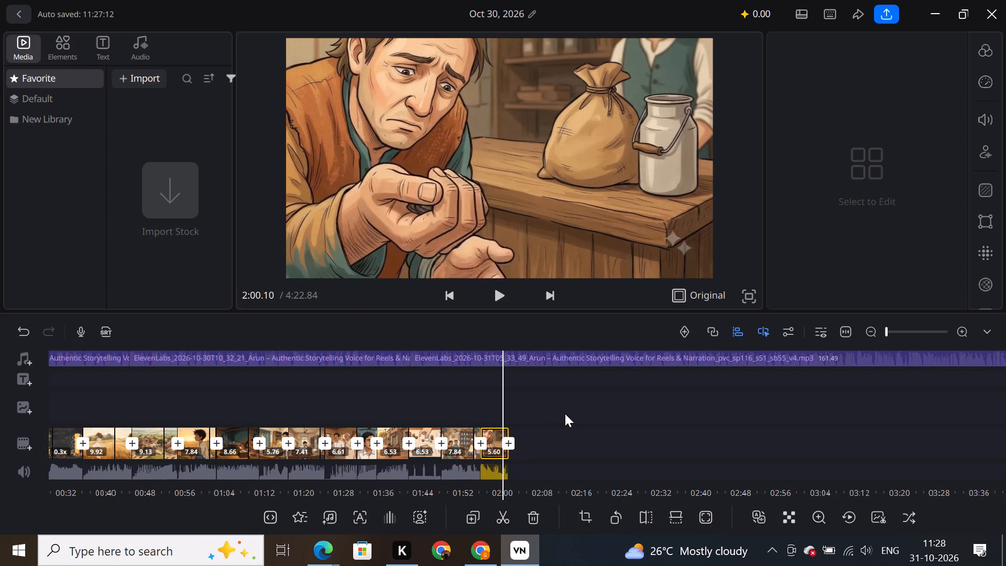
drag(565, 413, 564, 413)
Switch to Chrome and look past CLIP 024 in the prompts PDF for the CLIP 025 entry, Scene 12 (1/2): Nadi kinaare kapde.
click(475, 554)
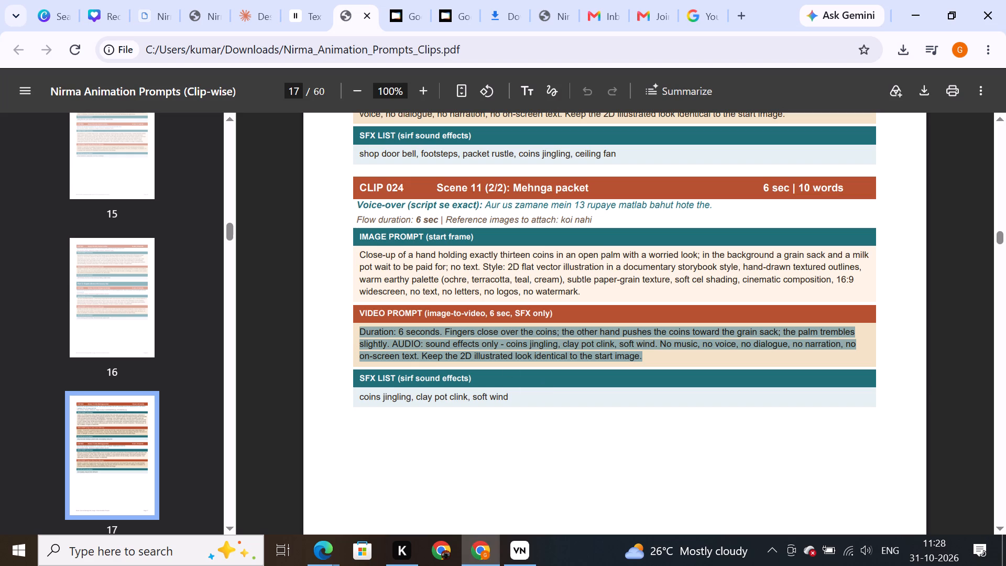
scroll(512, 405, down, 1)
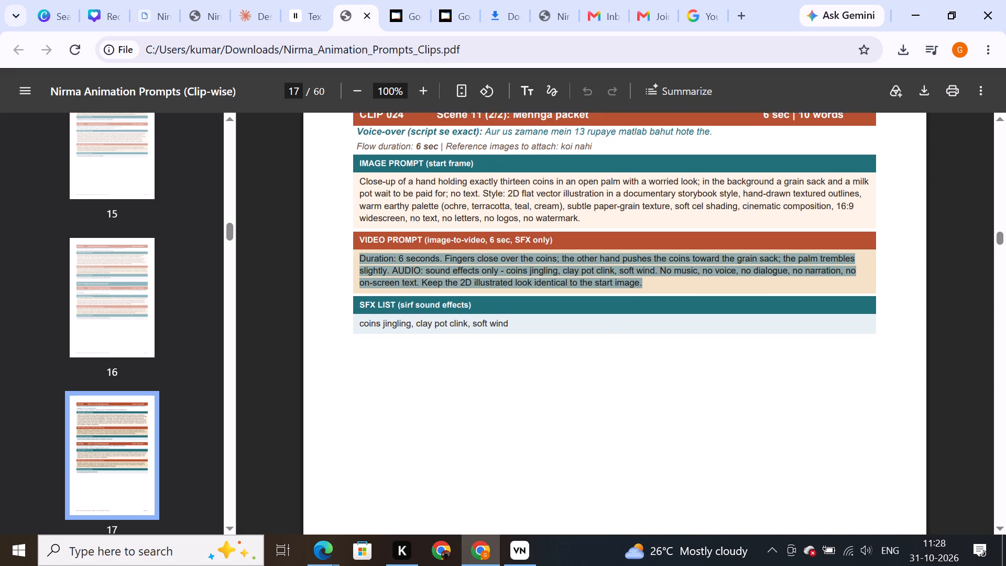
scroll(512, 405, down, 1)
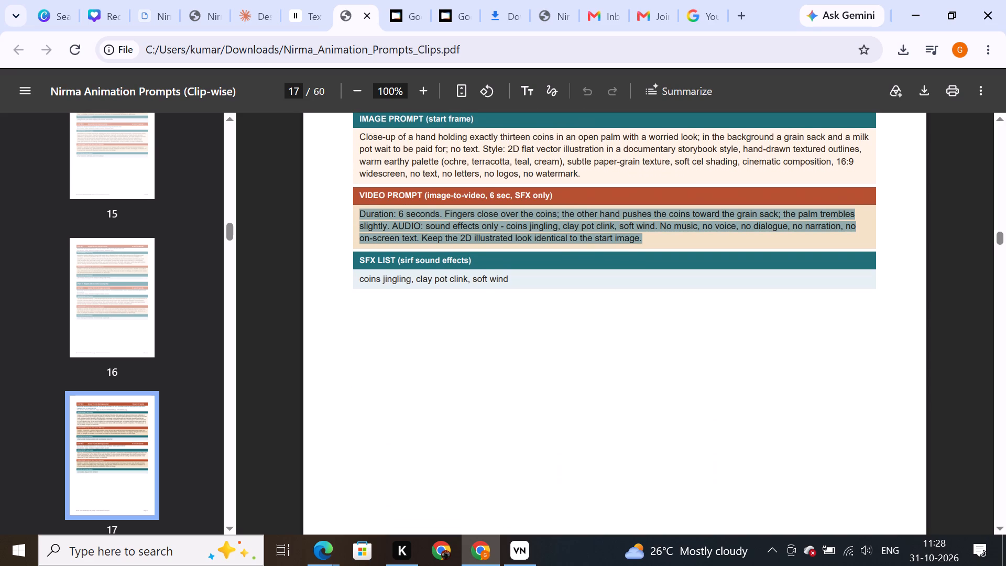
scroll(512, 405, down, 1)
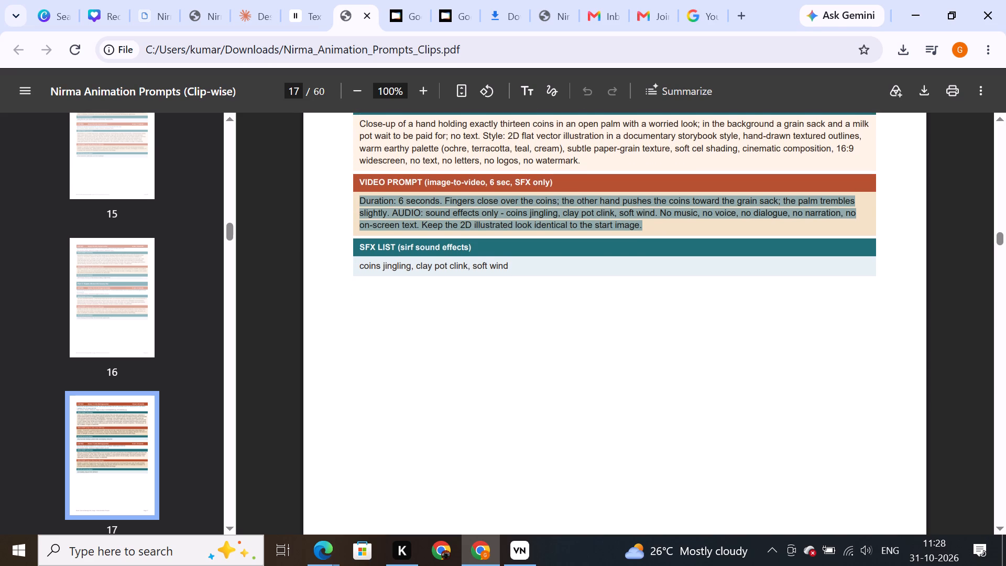
scroll(512, 405, up, 1)
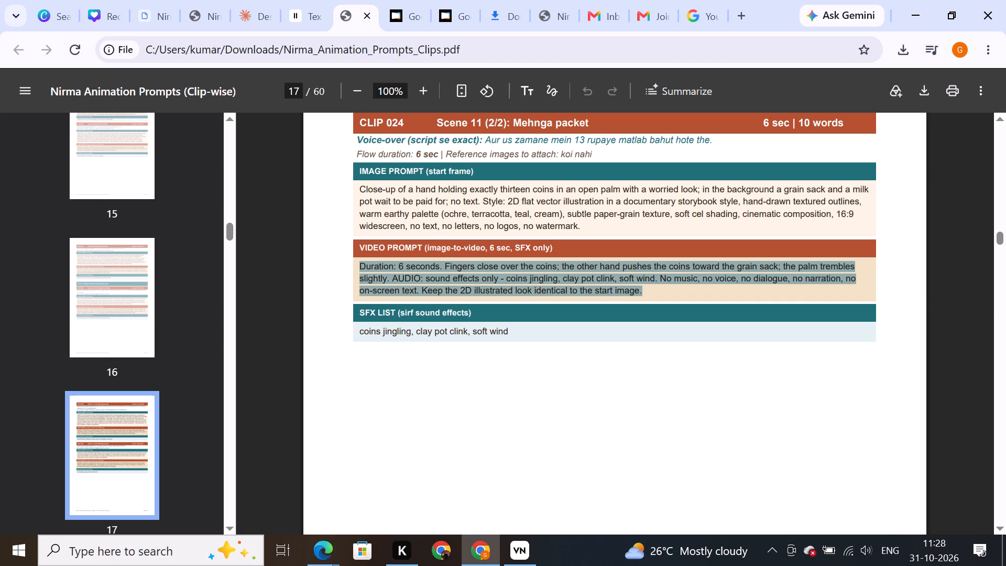
scroll(512, 405, down, 2)
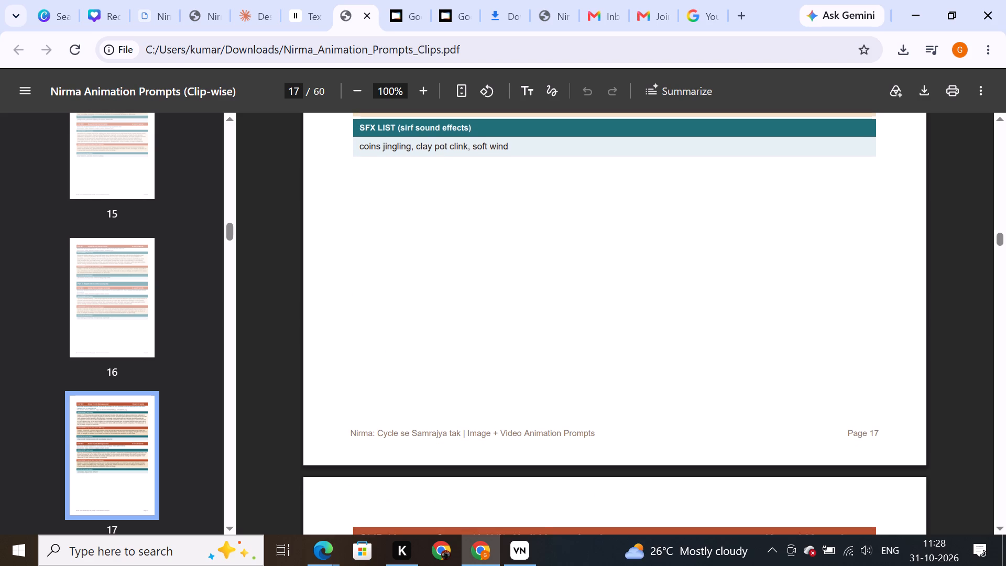
scroll(512, 405, down, 1)
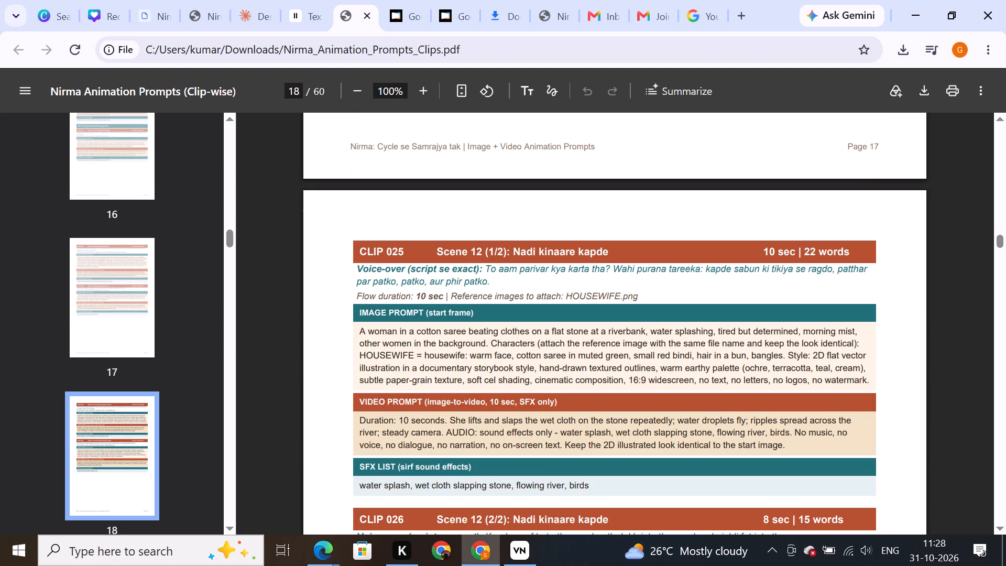
scroll(512, 405, down, 1)
scroll(512, 405, up, 1)
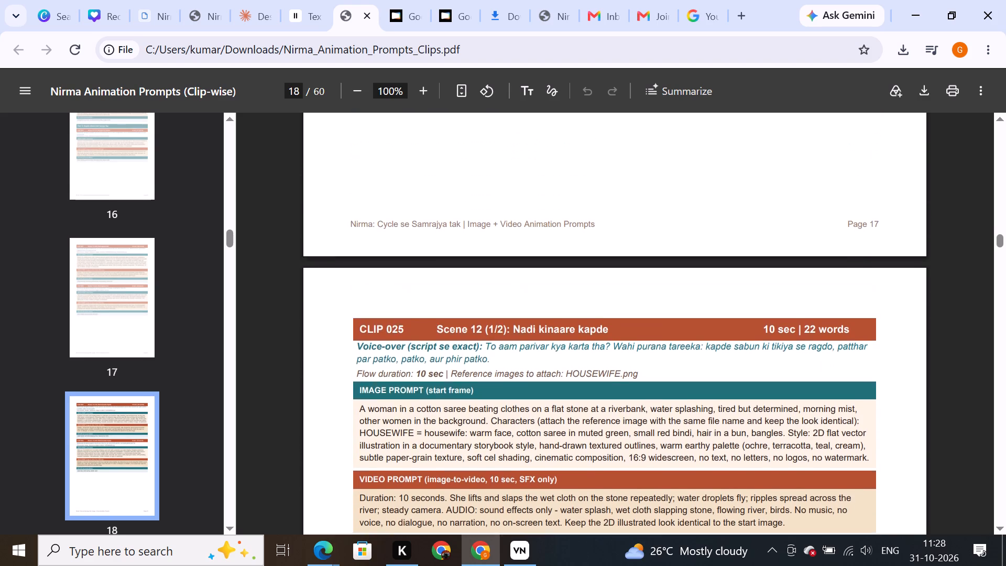
scroll(512, 405, up, 3)
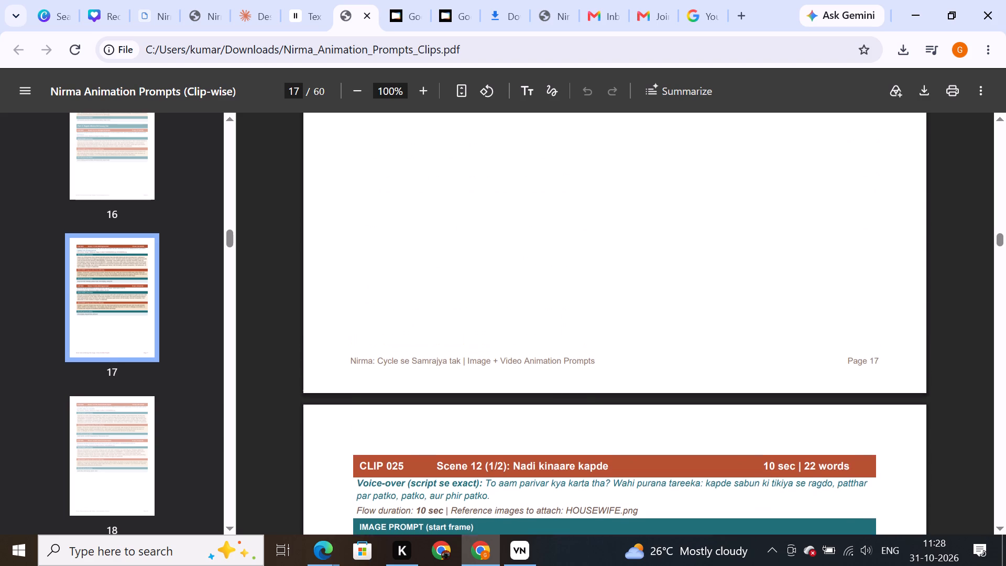
scroll(512, 405, up, 2)
scroll(512, 405, down, 1)
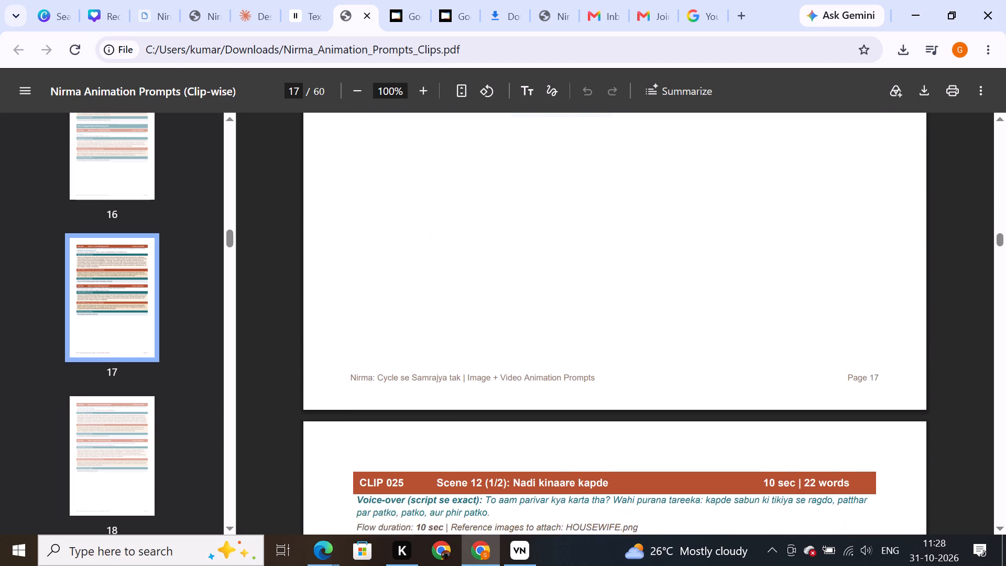
scroll(512, 405, down, 2)
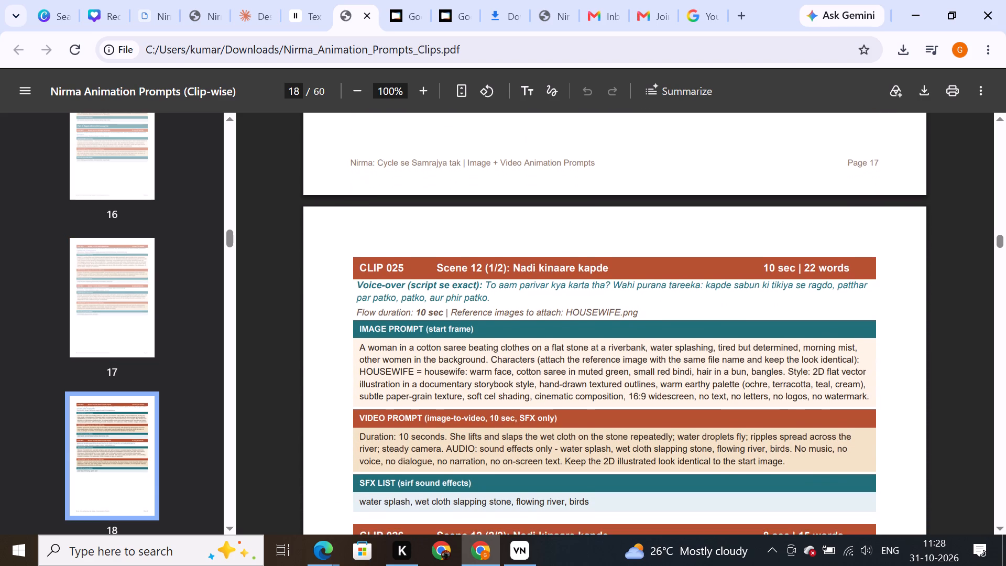
scroll(512, 405, down, 1)
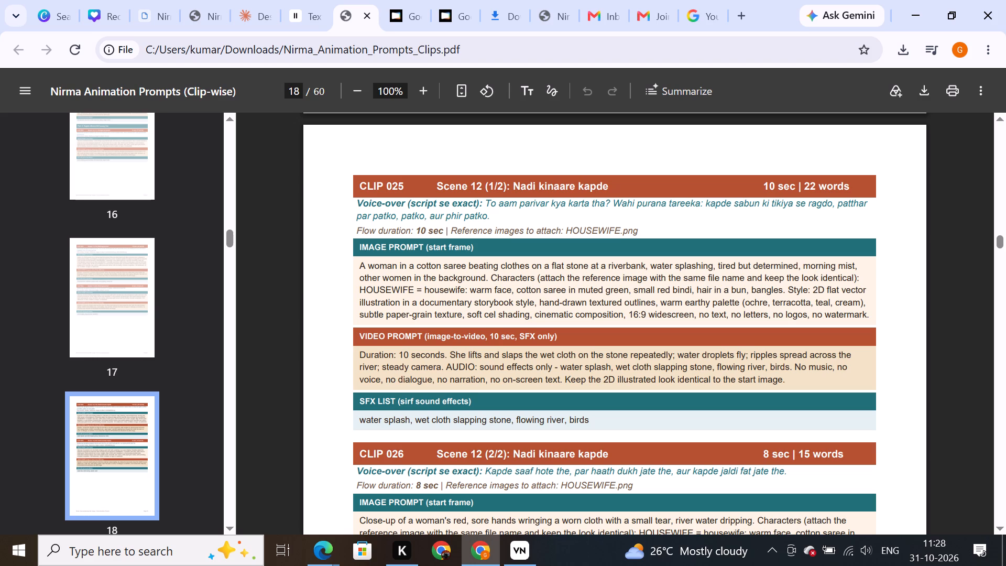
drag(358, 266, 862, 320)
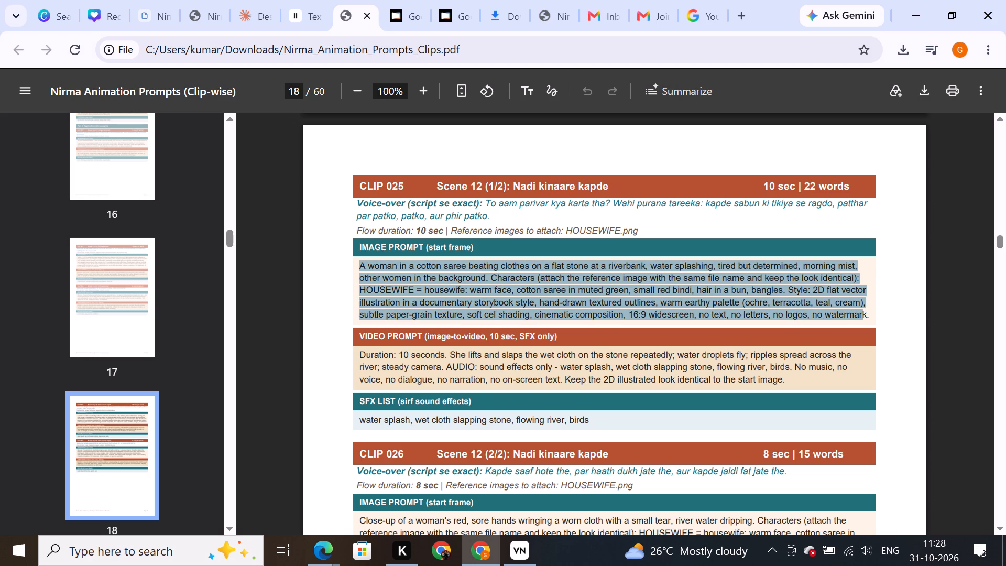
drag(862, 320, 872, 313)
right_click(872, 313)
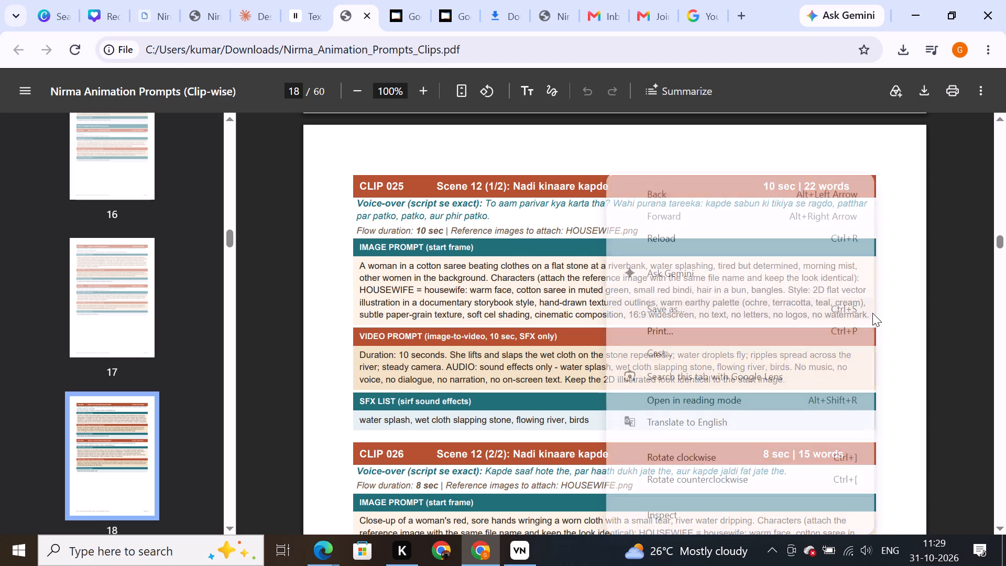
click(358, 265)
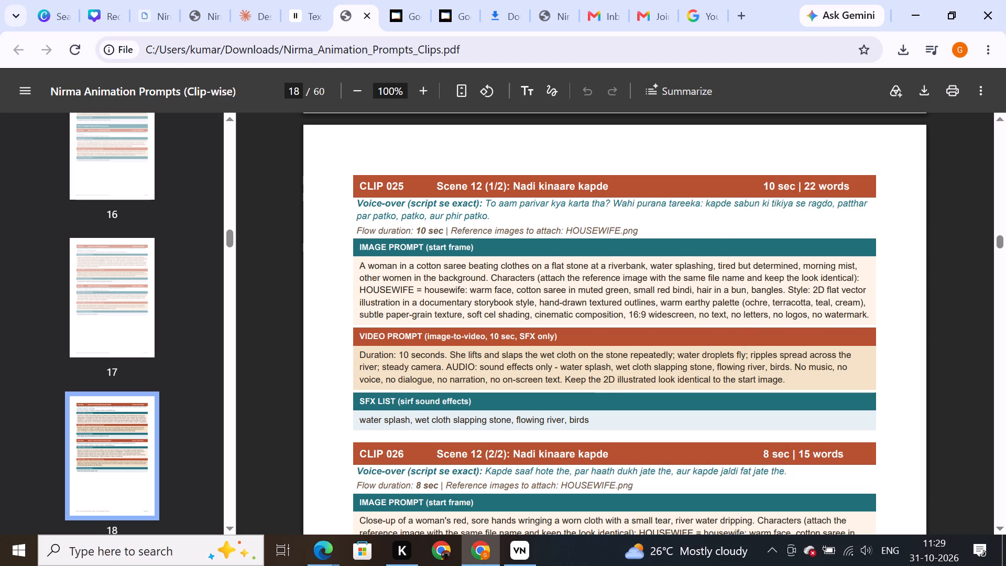
drag(358, 265, 829, 312)
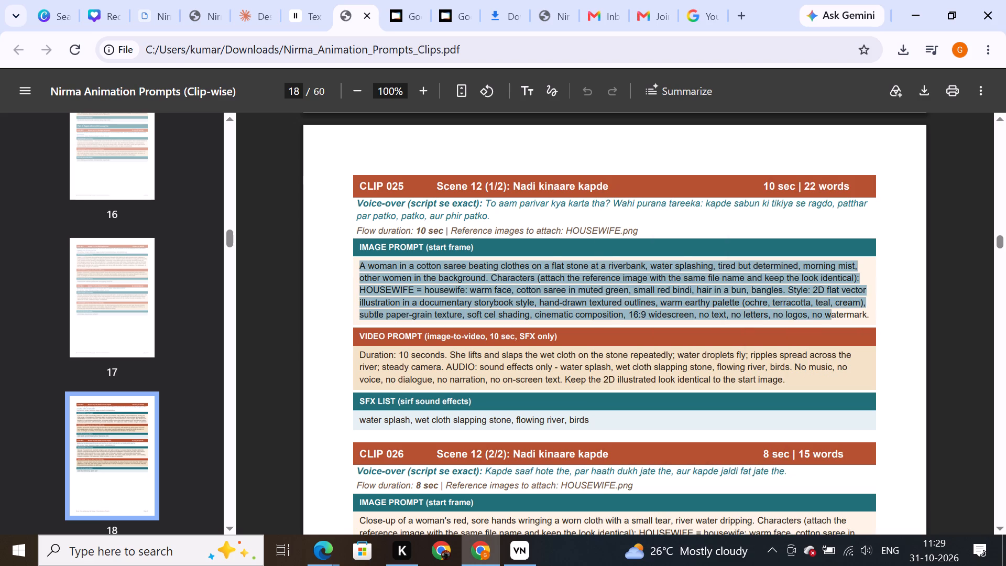
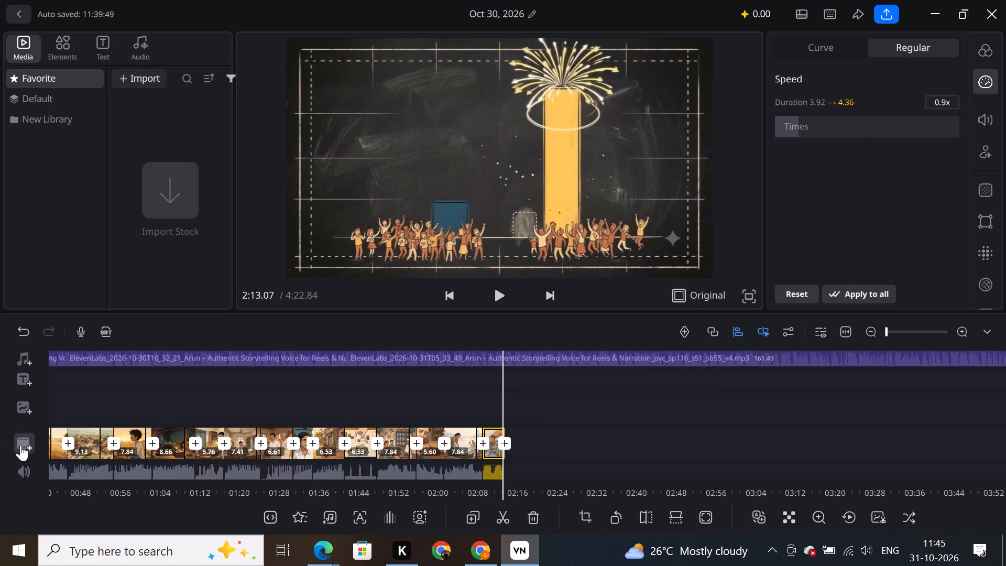
click(20, 445)
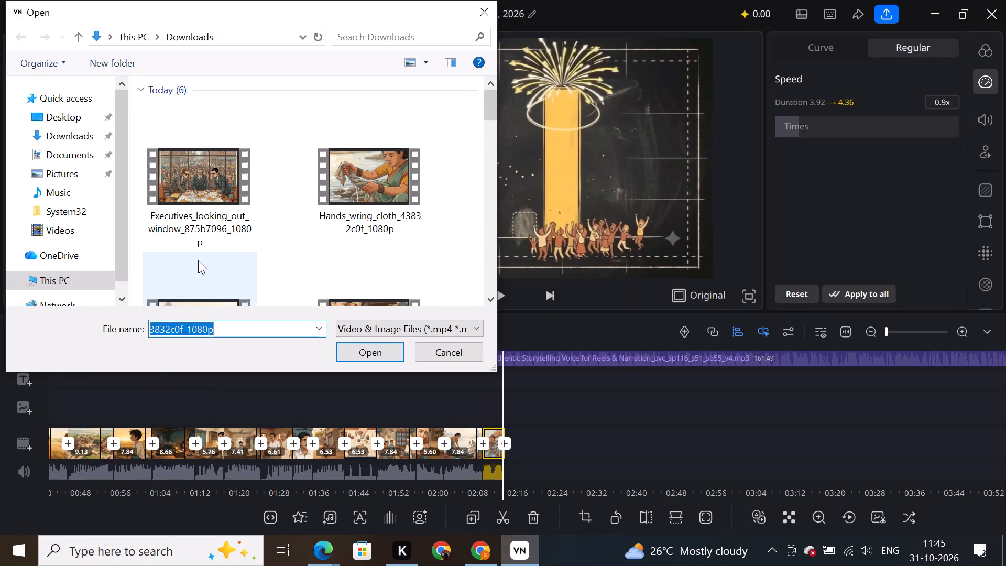
drag(194, 173, 196, 190)
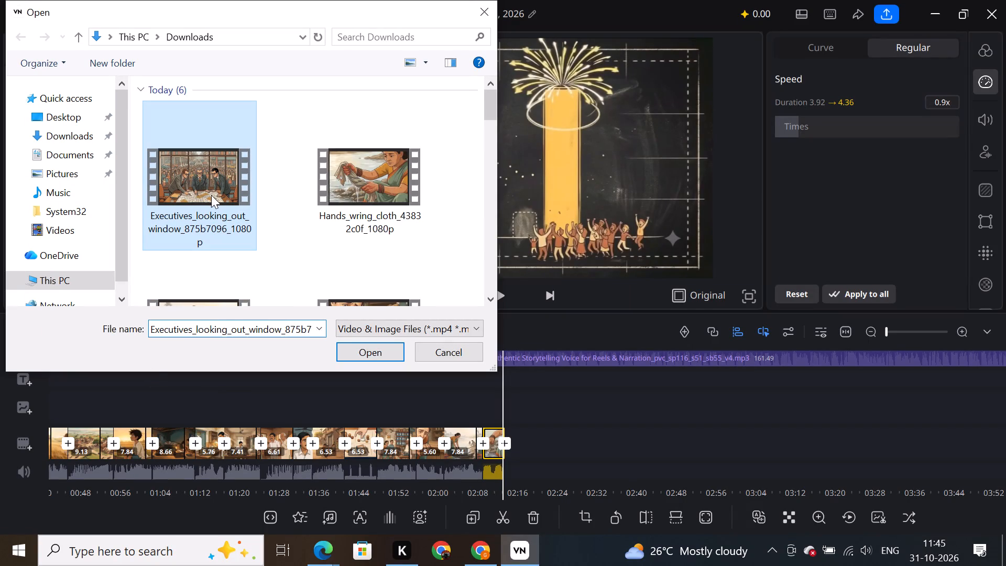
drag(211, 195, 540, 463)
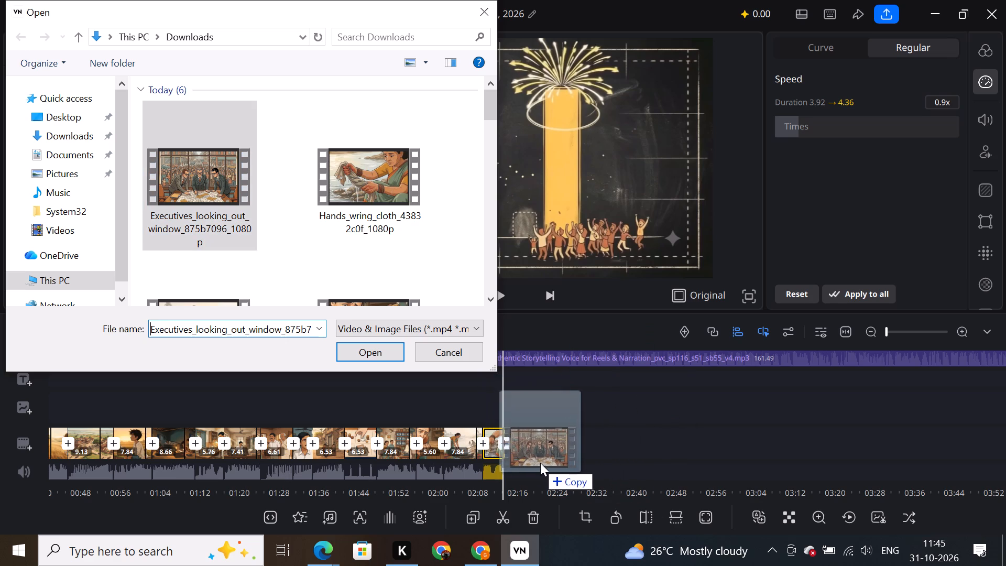
drag(540, 463, 544, 462)
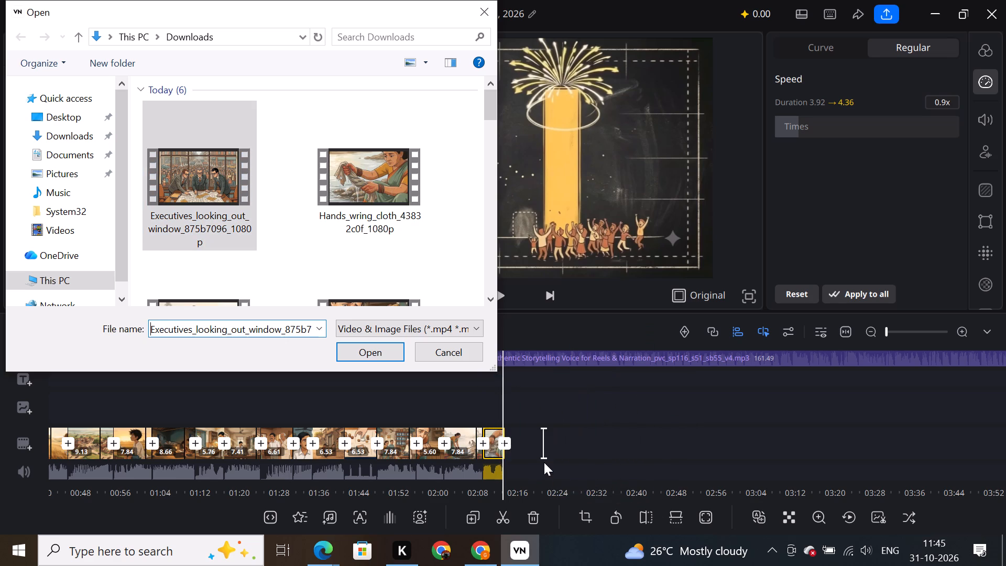
click(462, 350)
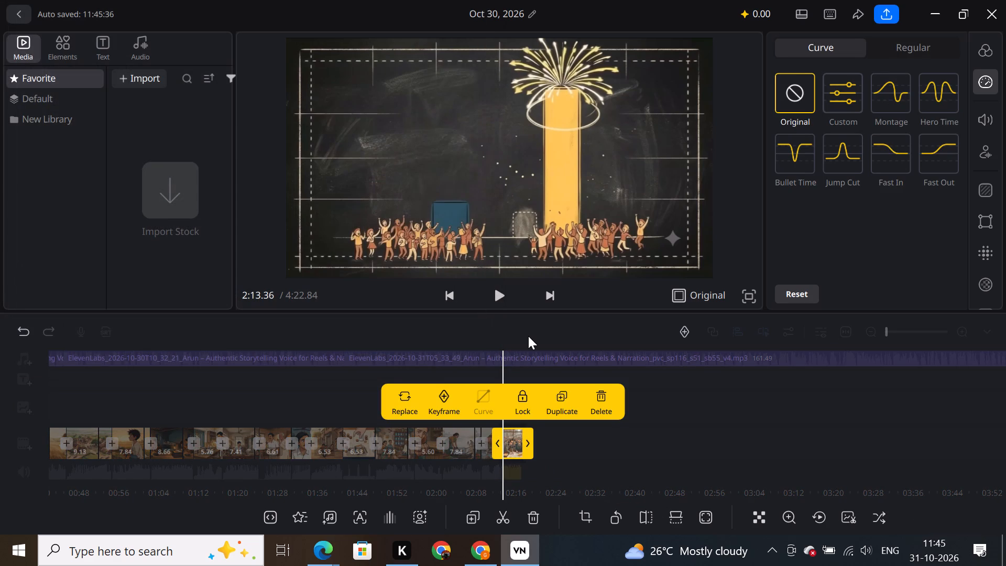
click(528, 336)
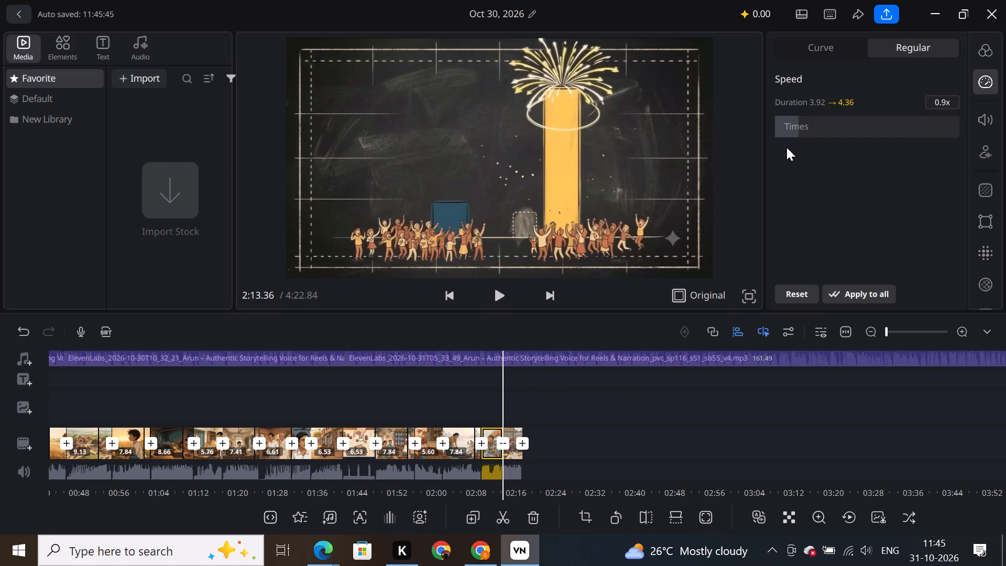
Set the speed of the cloth-wringing clip just before the boardroom clip to 0.8x.
click(789, 130)
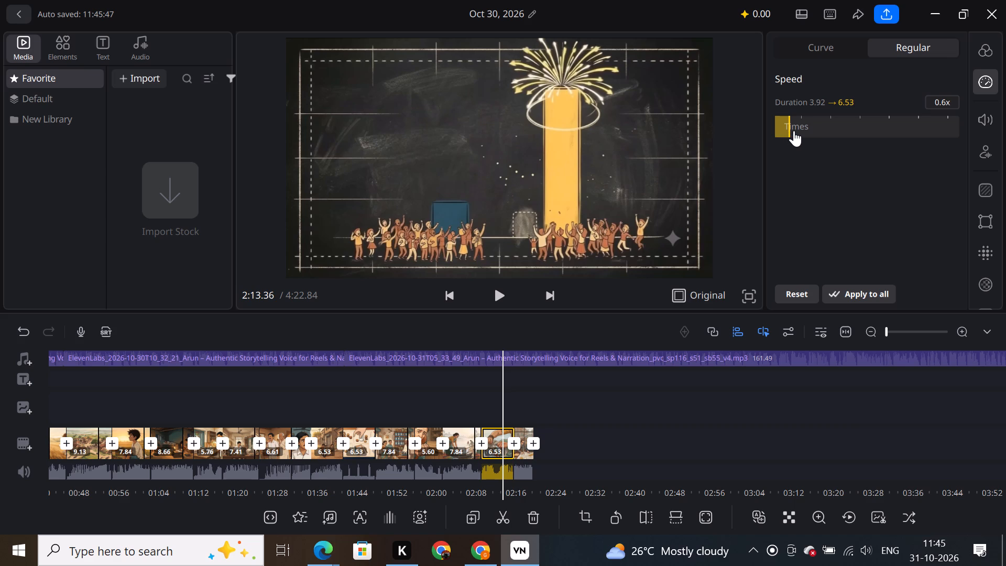
click(794, 130)
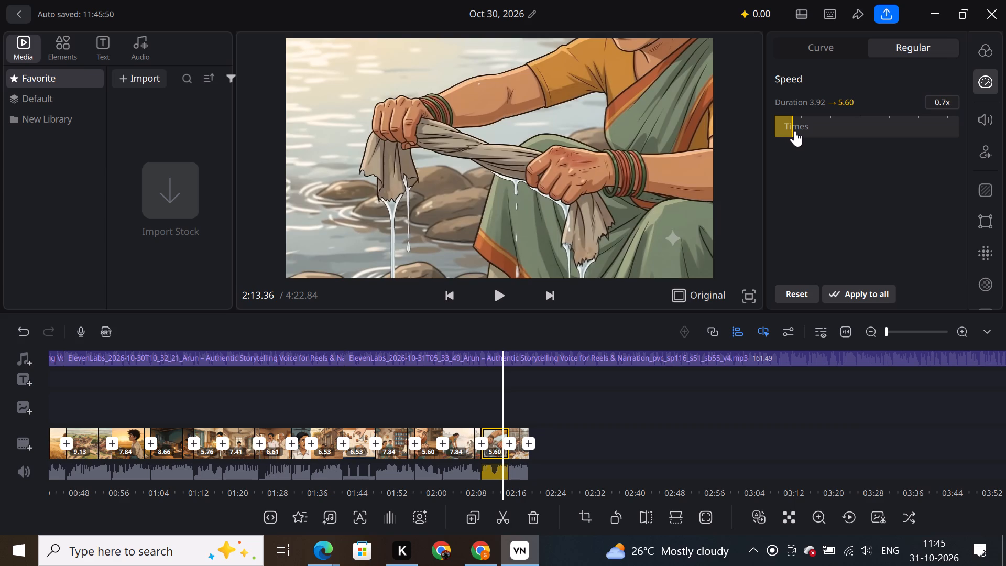
click(795, 130)
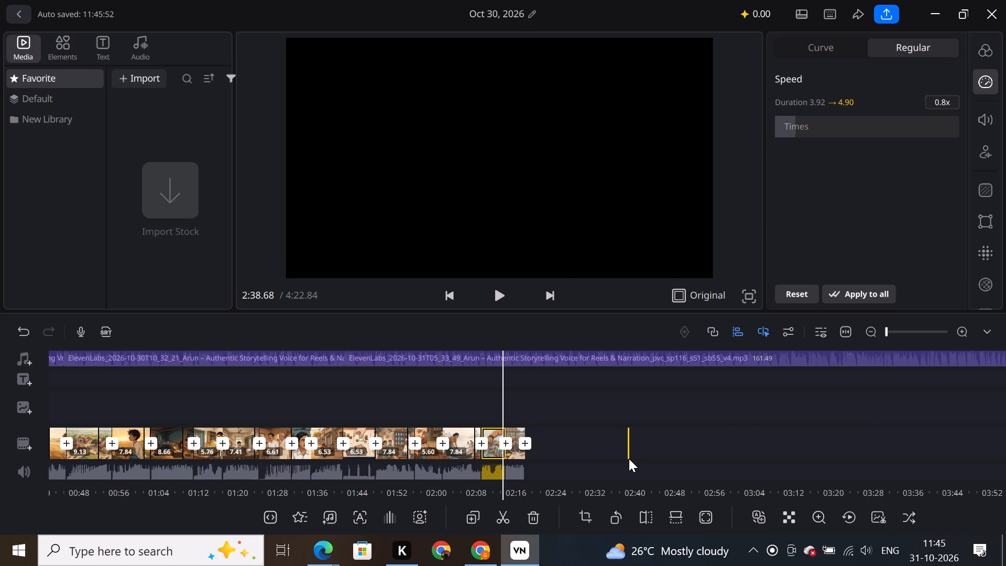
Slow the executives boardroom clip to a regular speed of 0.5x.
drag(629, 459, 614, 458)
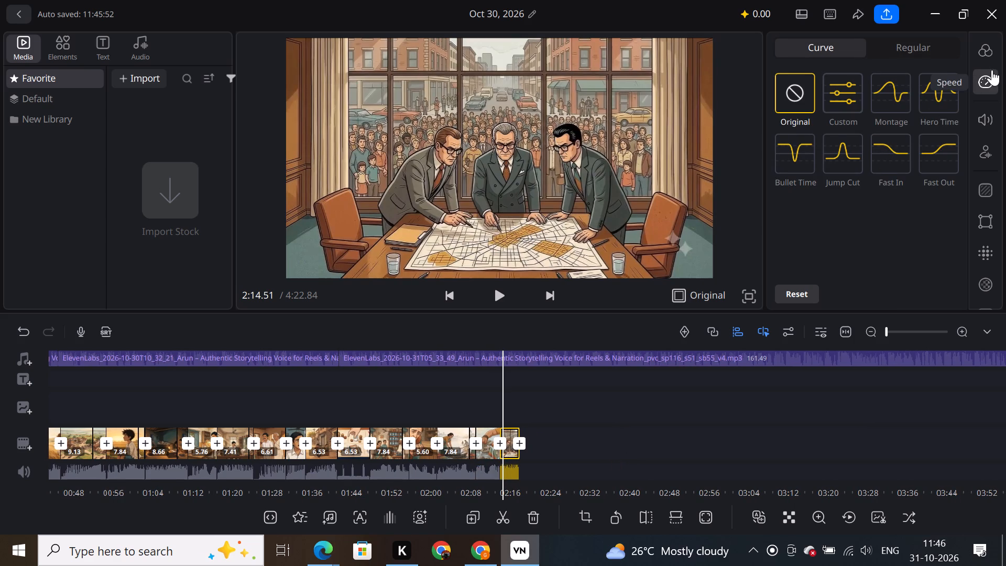
click(922, 47)
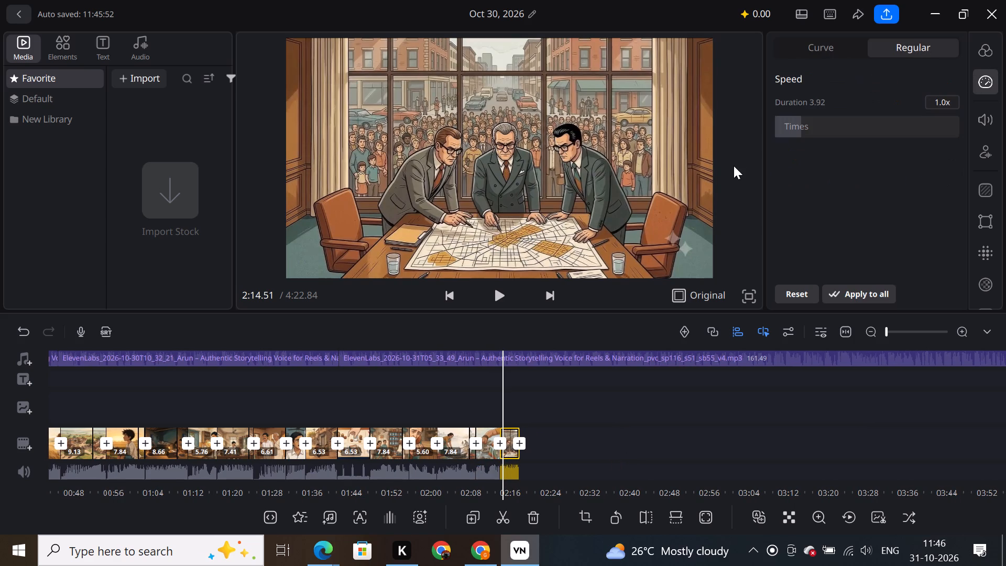
click(790, 130)
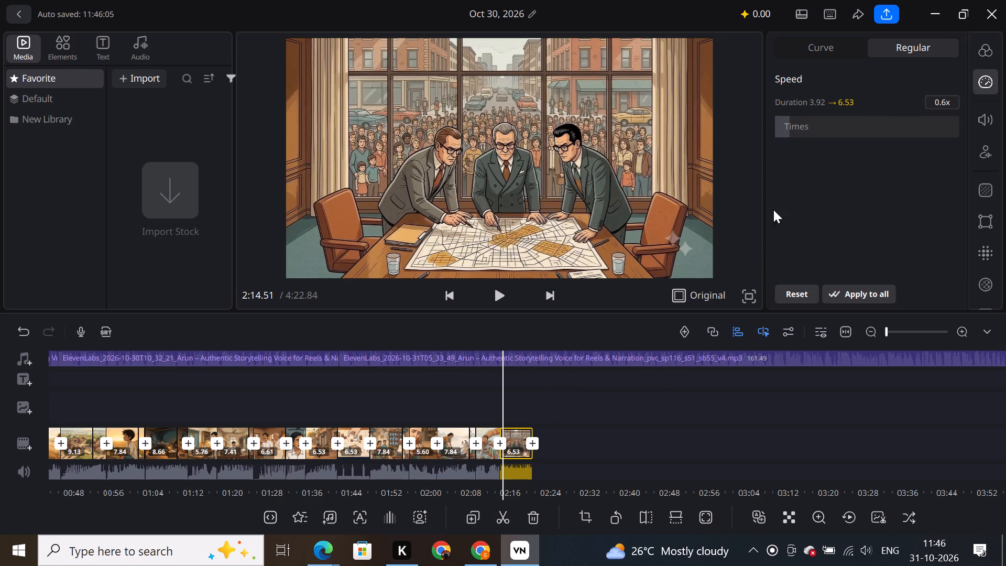
click(786, 137)
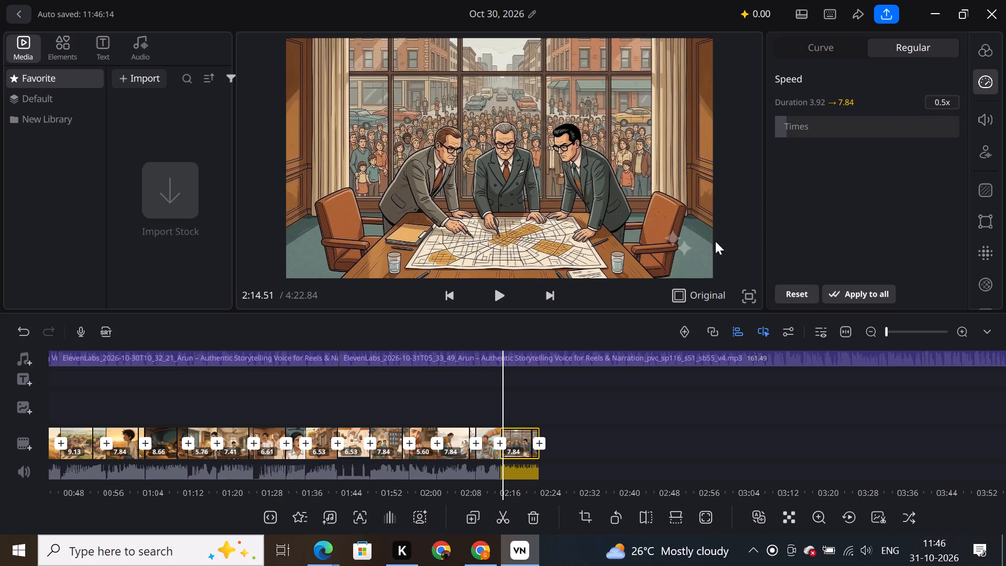
Lower the executives boardroom clip's volume to 49.
click(975, 124)
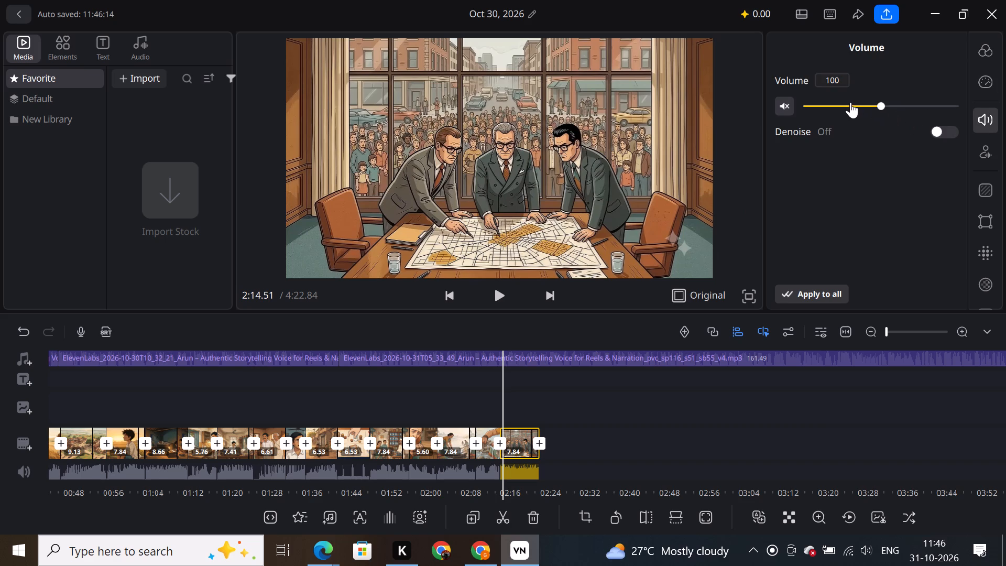
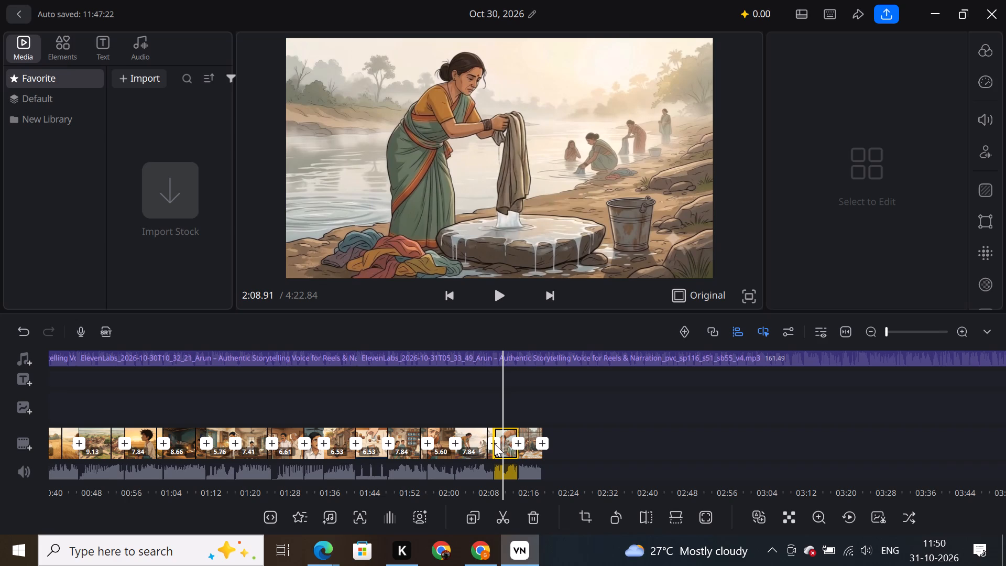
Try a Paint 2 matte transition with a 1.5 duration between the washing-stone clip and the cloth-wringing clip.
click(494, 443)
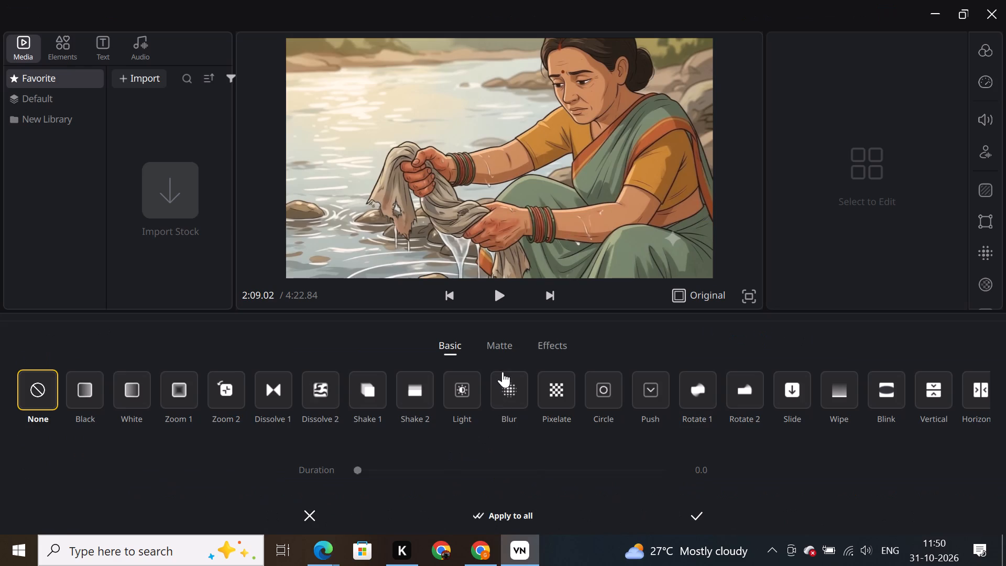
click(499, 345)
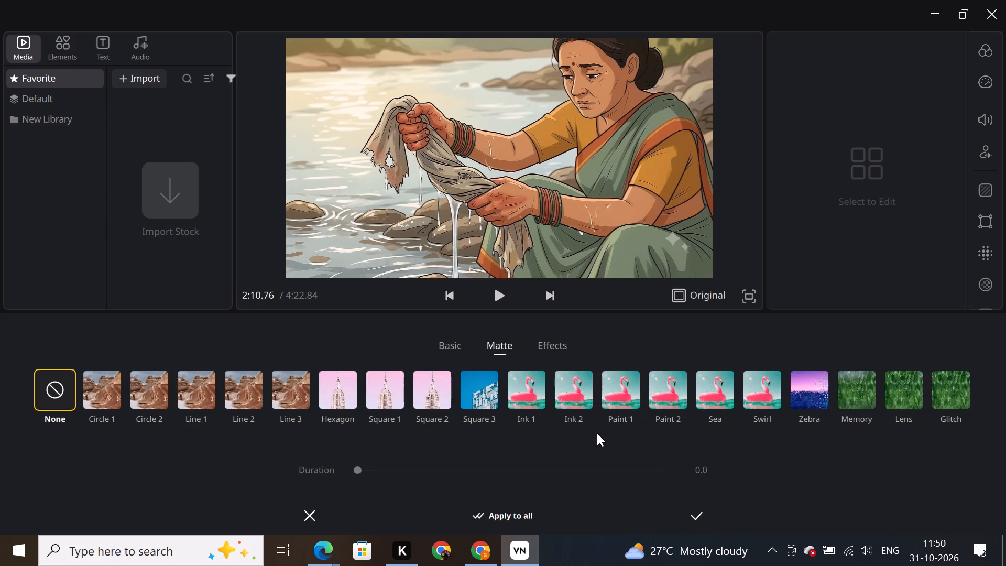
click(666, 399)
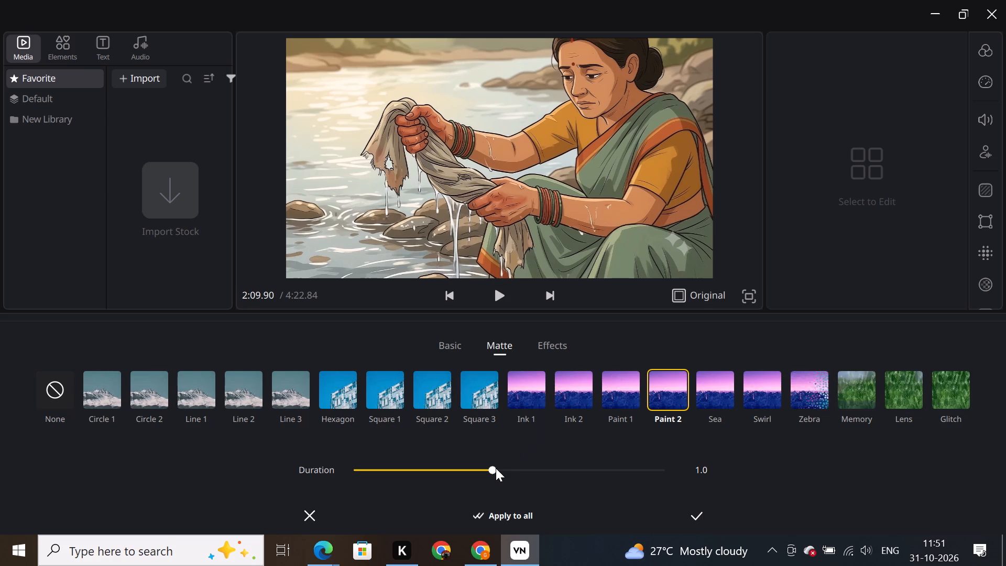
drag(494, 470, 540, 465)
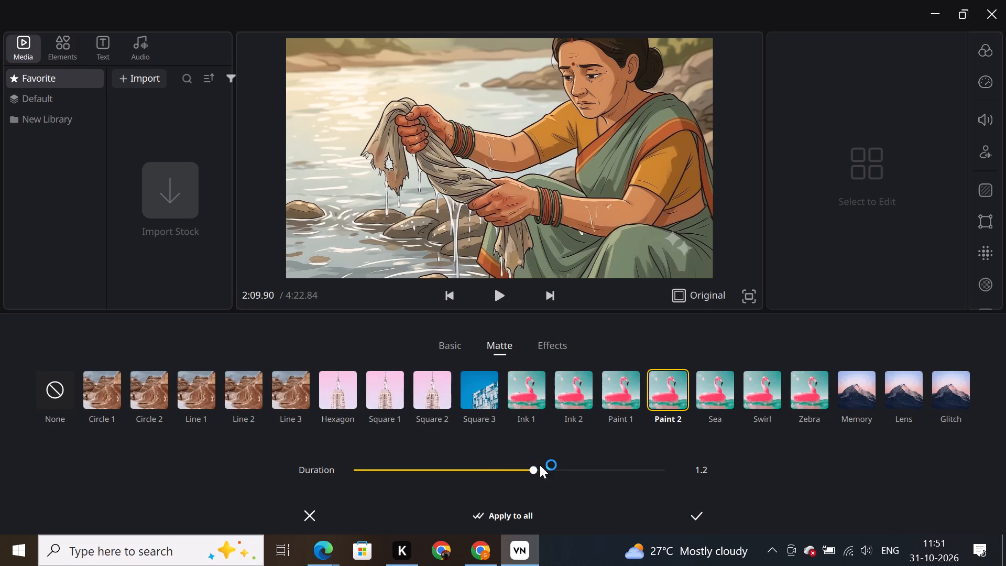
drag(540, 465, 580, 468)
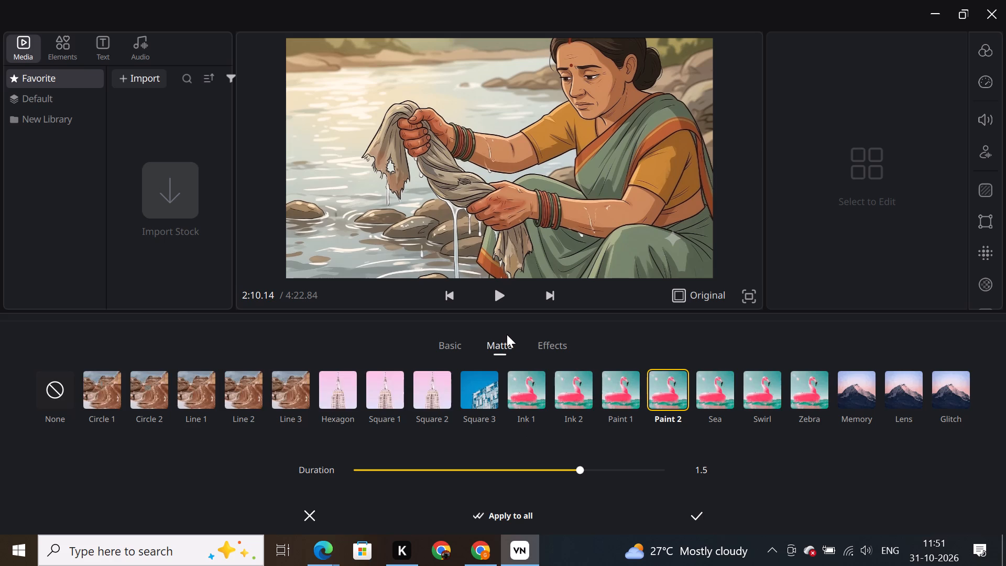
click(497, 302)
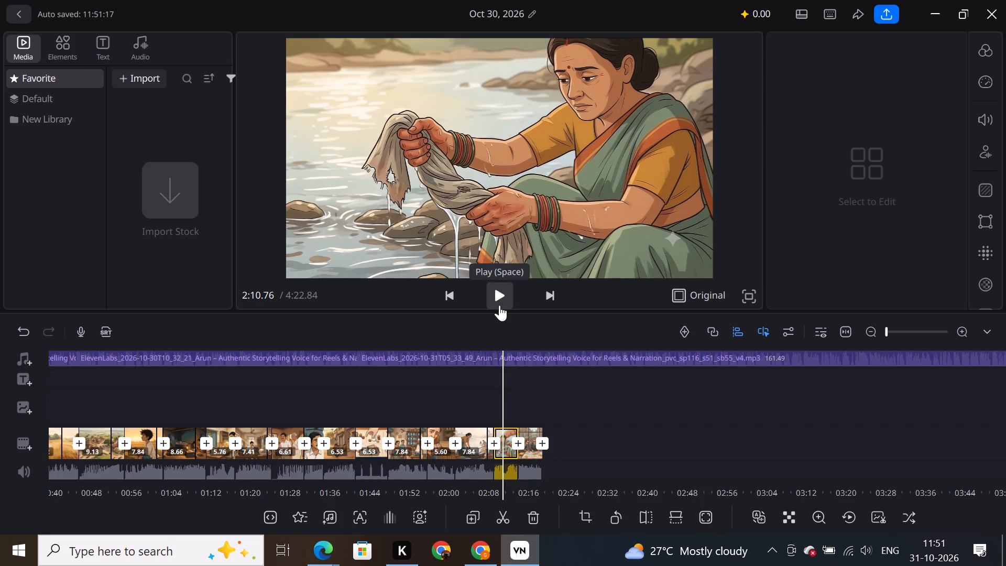
Apply a Paint 2 matte transition with a 1.0 duration between the washing-stone clip and the cloth-wringing clip.
click(495, 442)
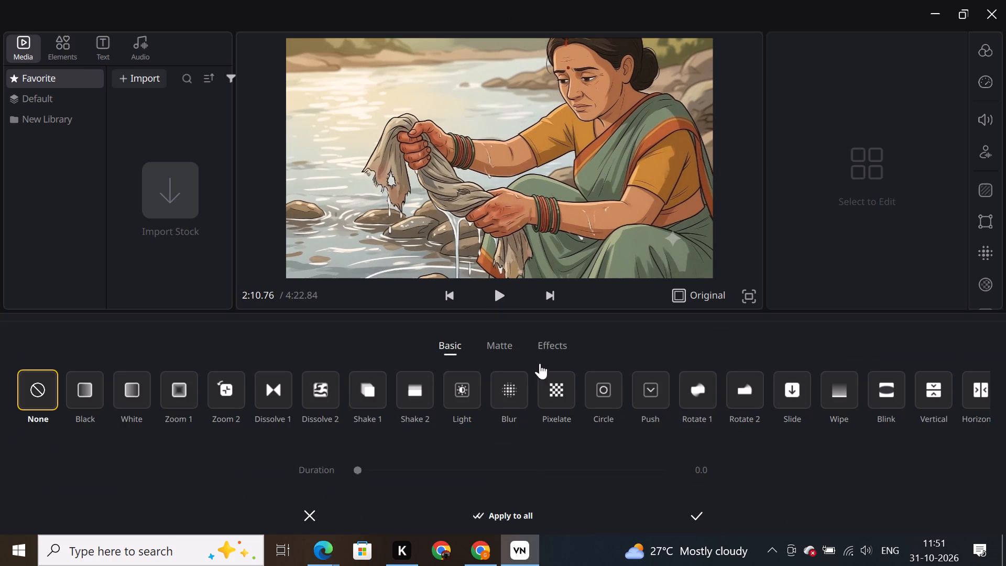
click(502, 344)
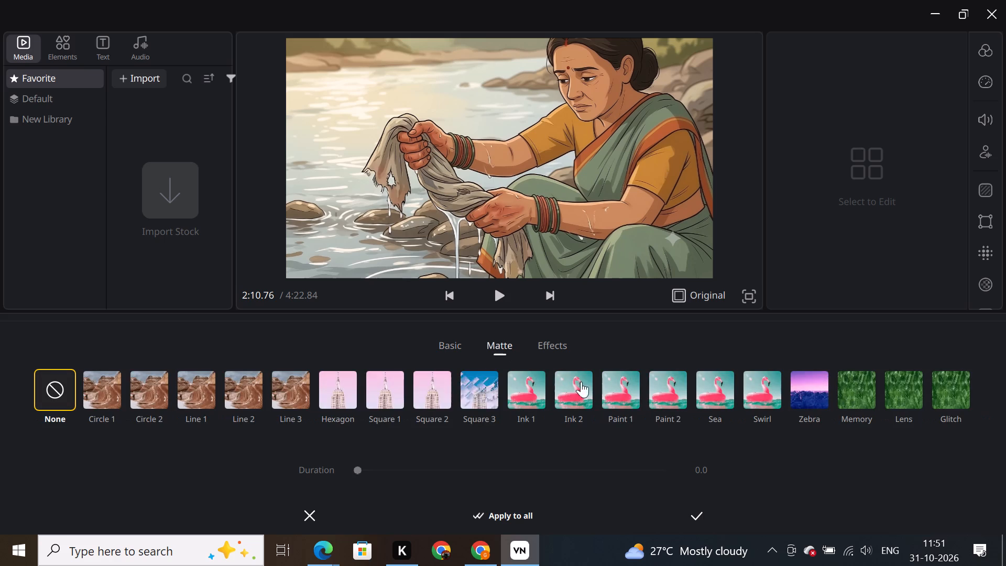
click(668, 391)
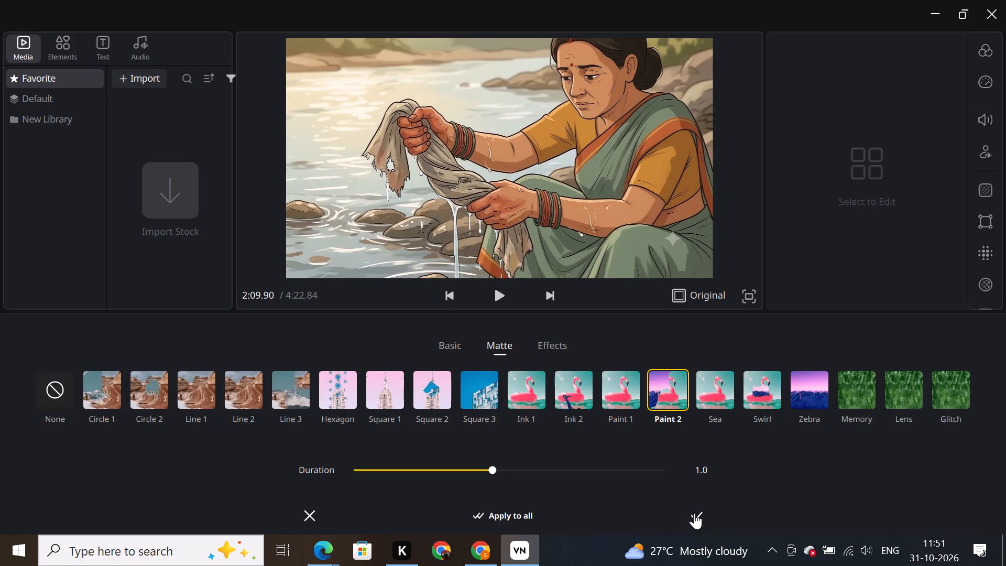
click(694, 513)
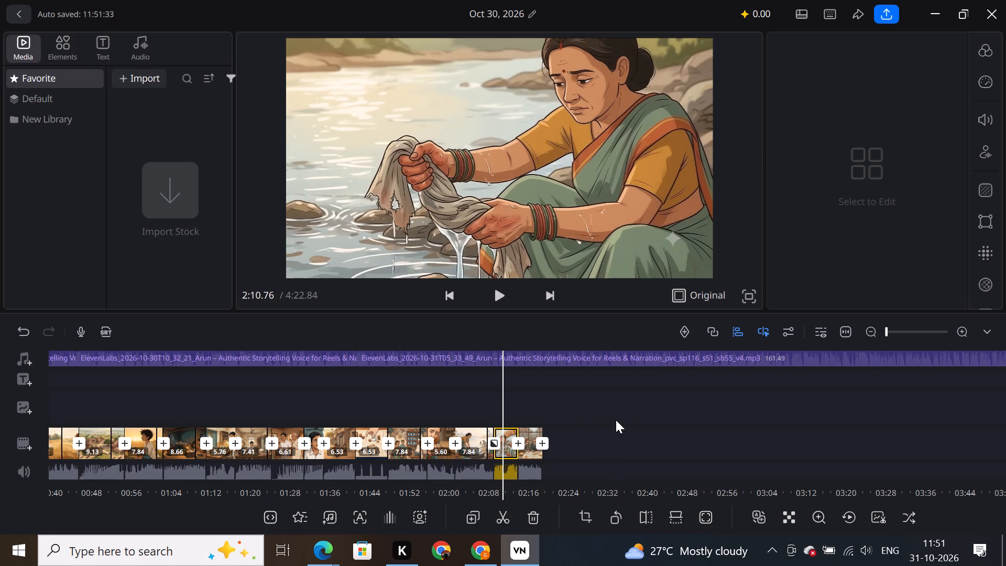
Play back the timeline across the transition between the two riverside washing clips.
drag(564, 412, 600, 412)
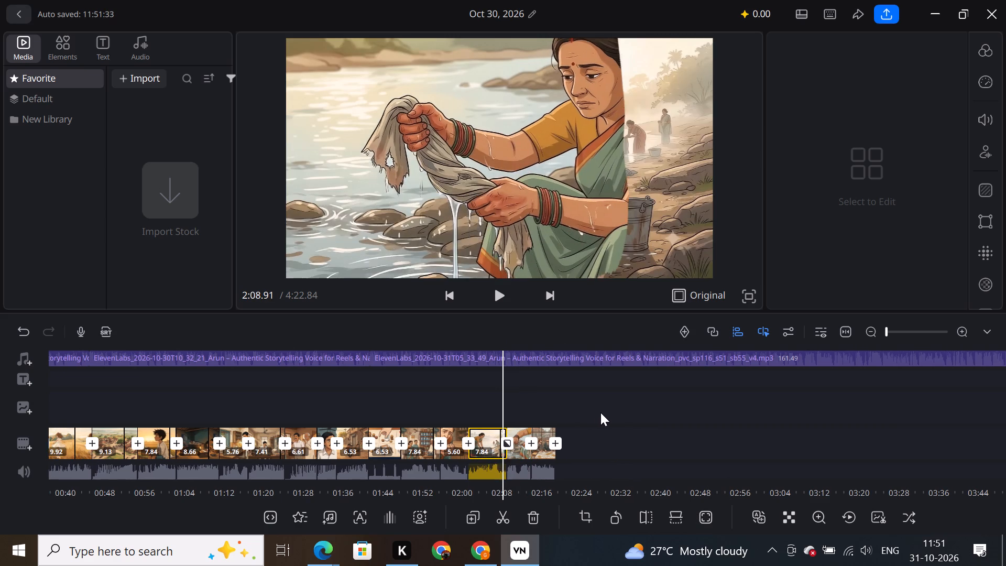
drag(600, 412, 606, 416)
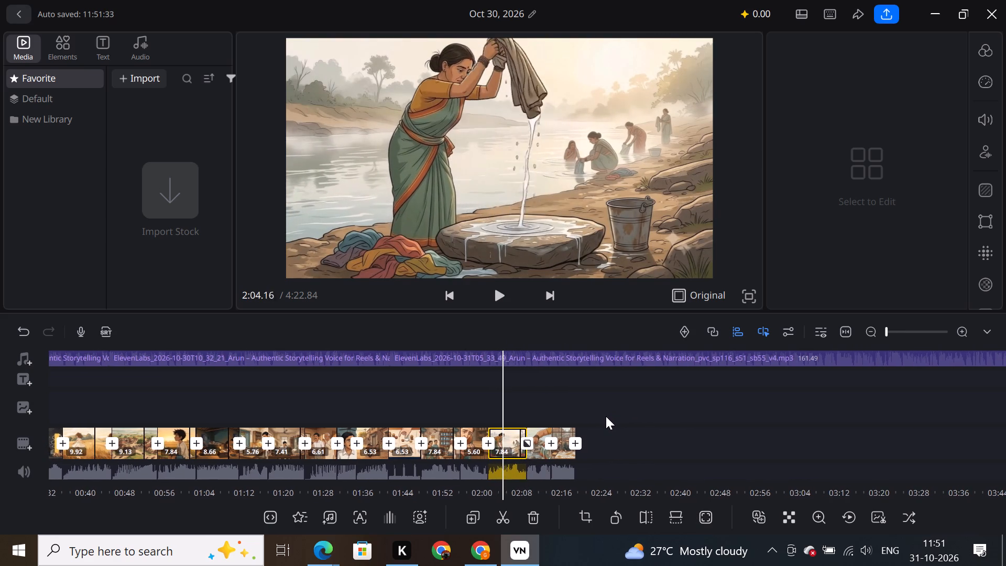
drag(606, 416, 600, 418)
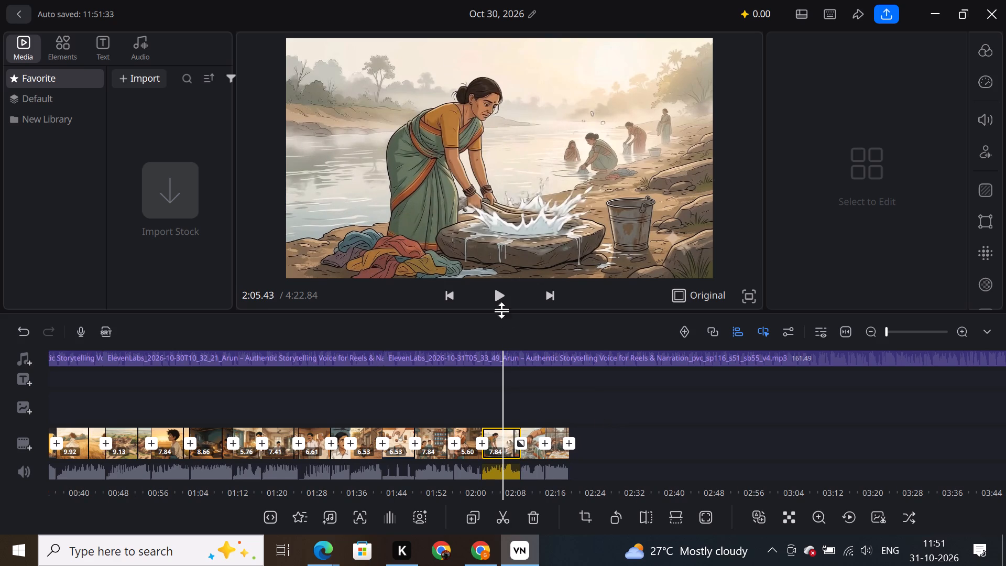
click(499, 303)
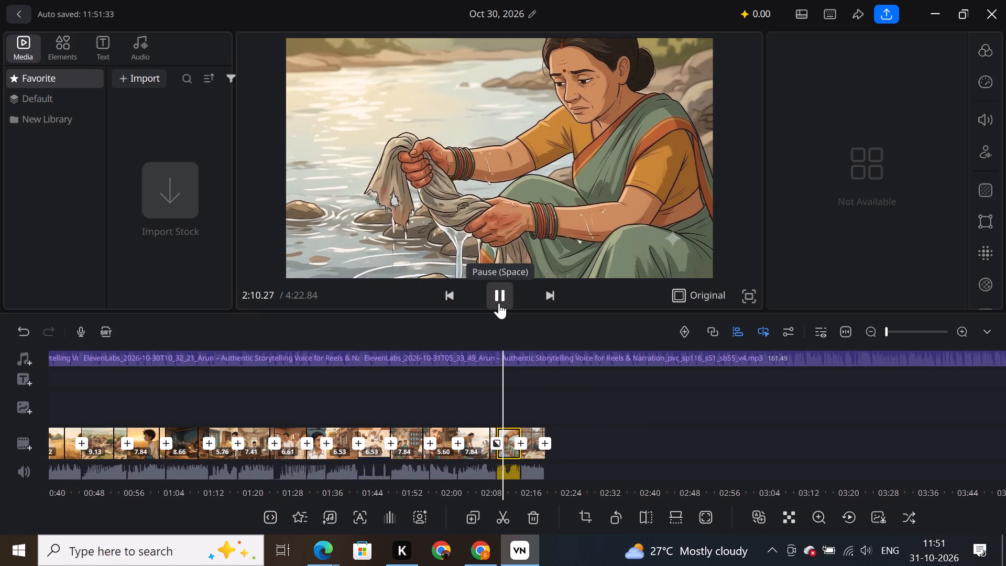
click(499, 303)
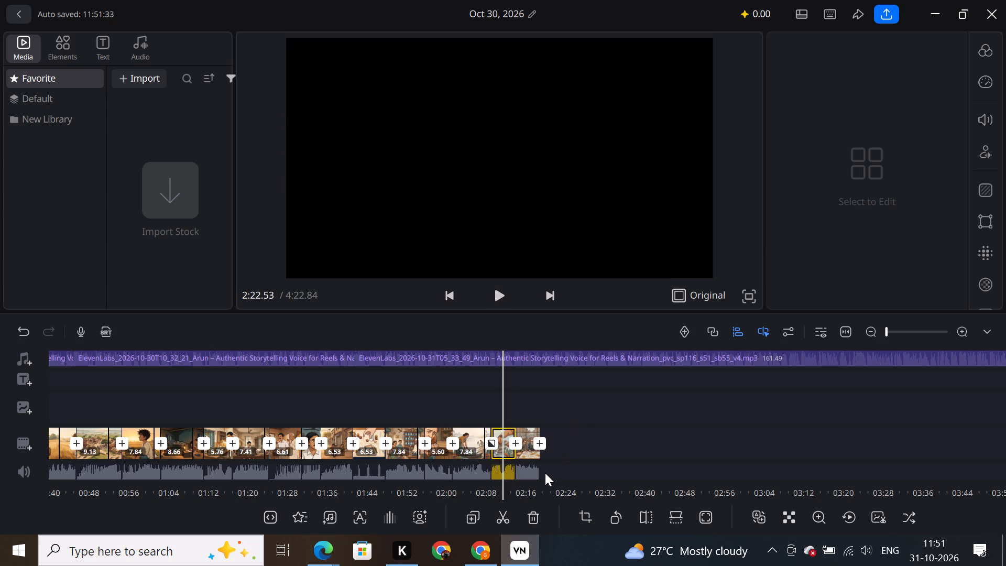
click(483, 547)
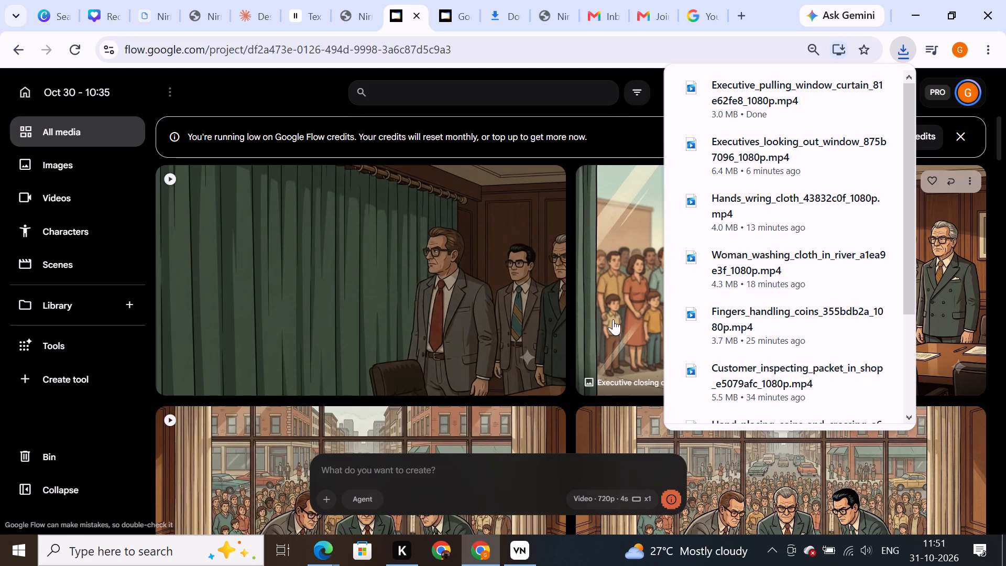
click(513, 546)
Add the "Executive_pulling_window_curtain" 1080p video from Downloads to the end of the main track, after the executives-at-map clip.
drag(652, 428, 624, 429)
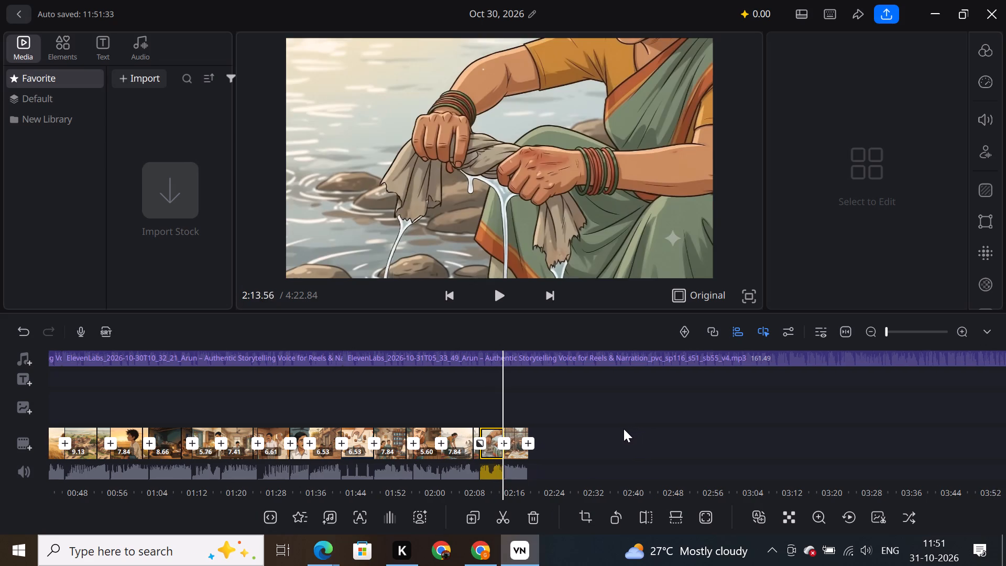
drag(624, 429, 605, 429)
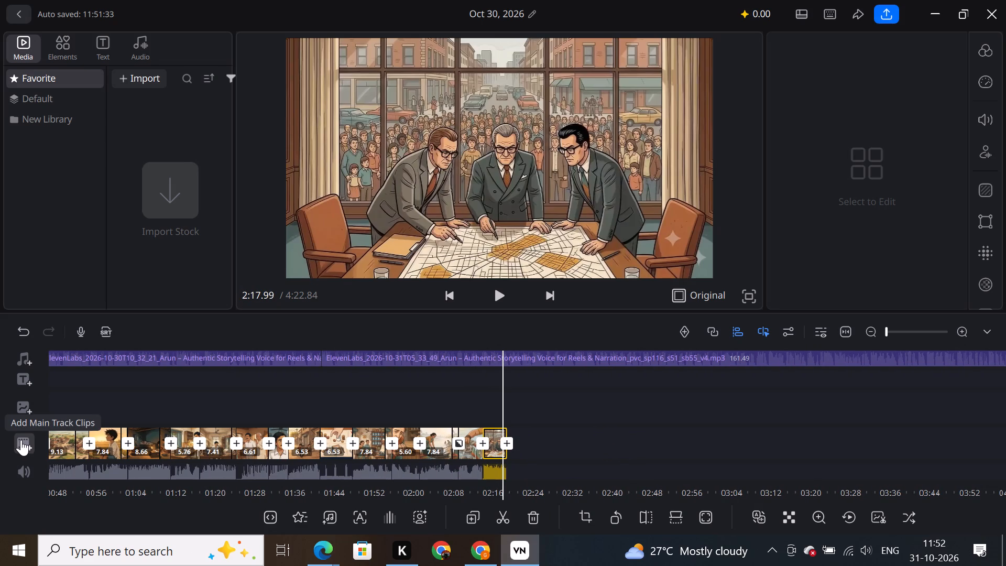
click(21, 440)
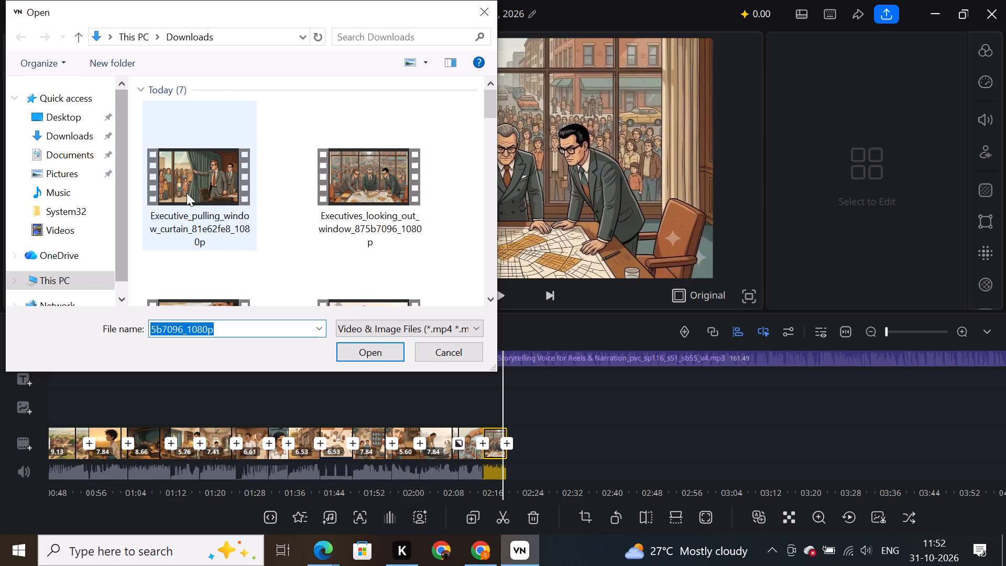
drag(183, 181, 215, 189)
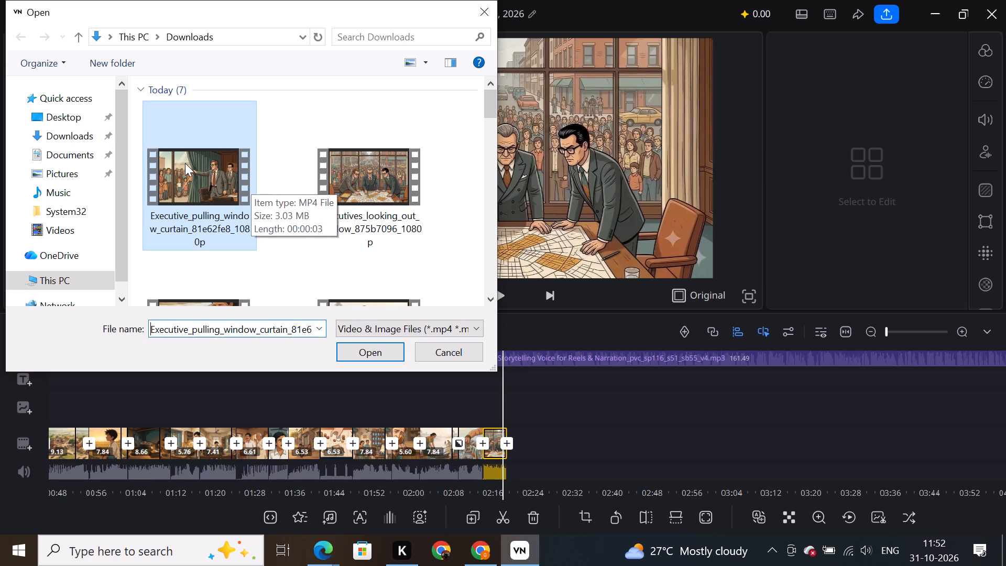
drag(185, 163, 209, 179)
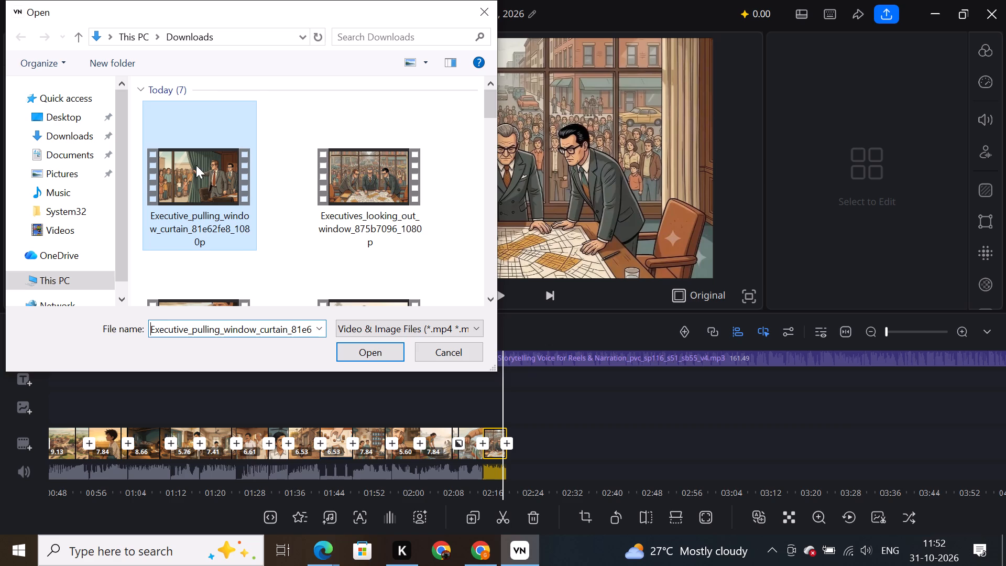
drag(196, 165, 567, 415)
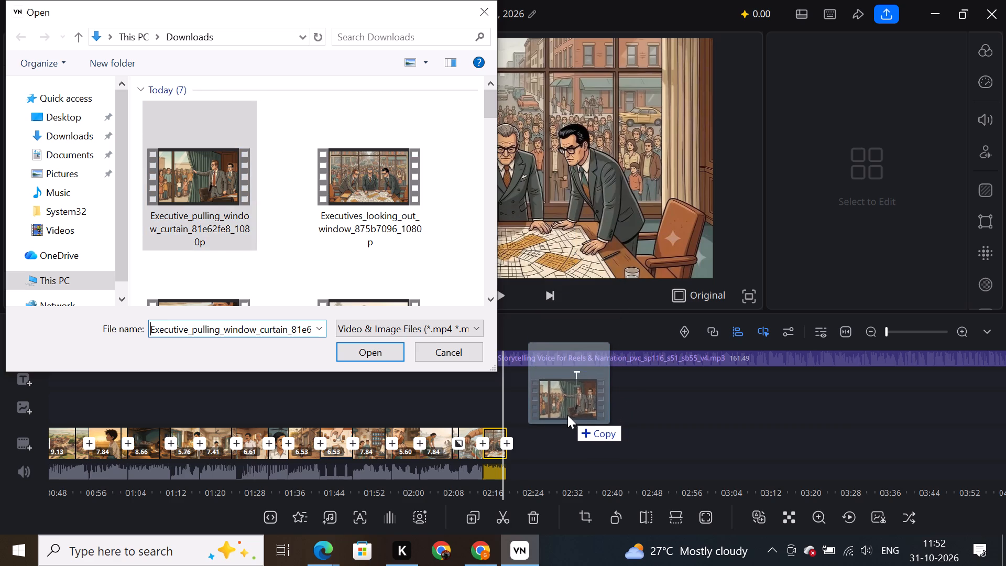
drag(567, 415, 546, 449)
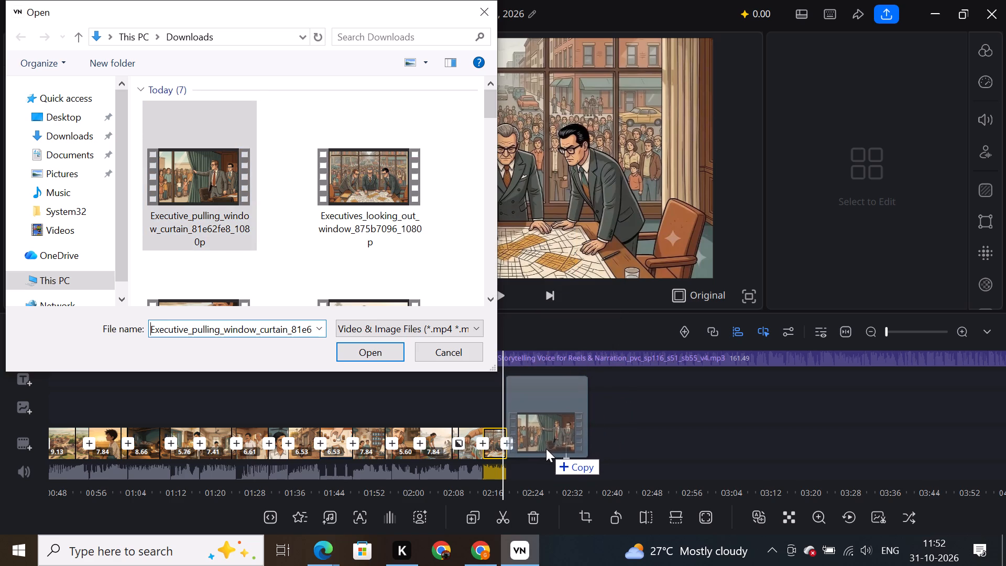
drag(546, 449, 543, 475)
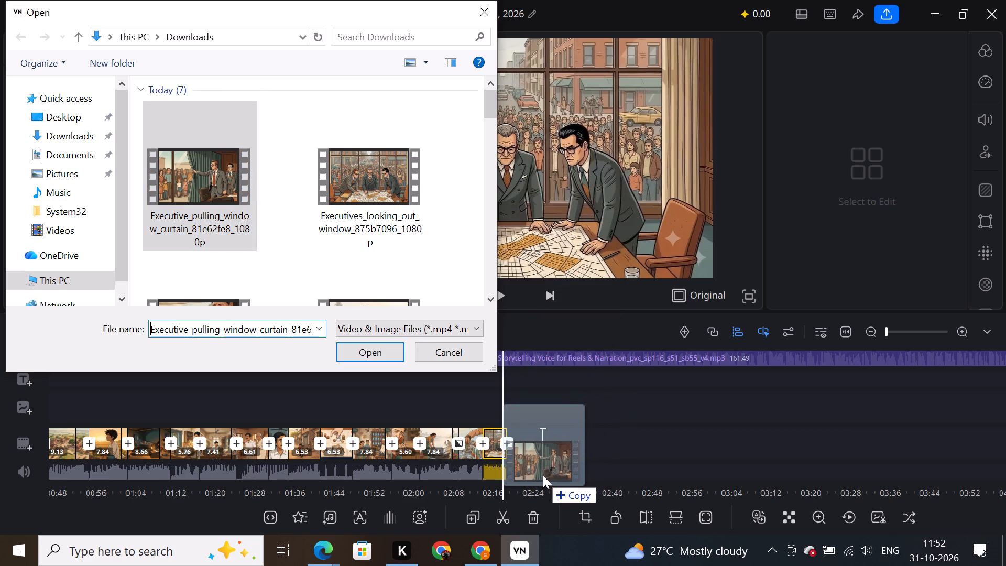
drag(543, 475, 544, 467)
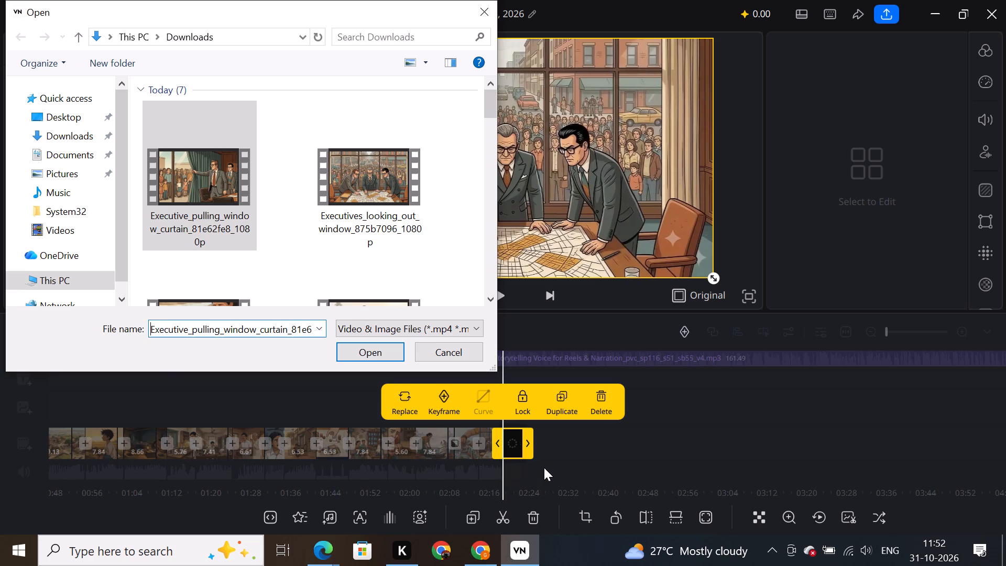
click(471, 348)
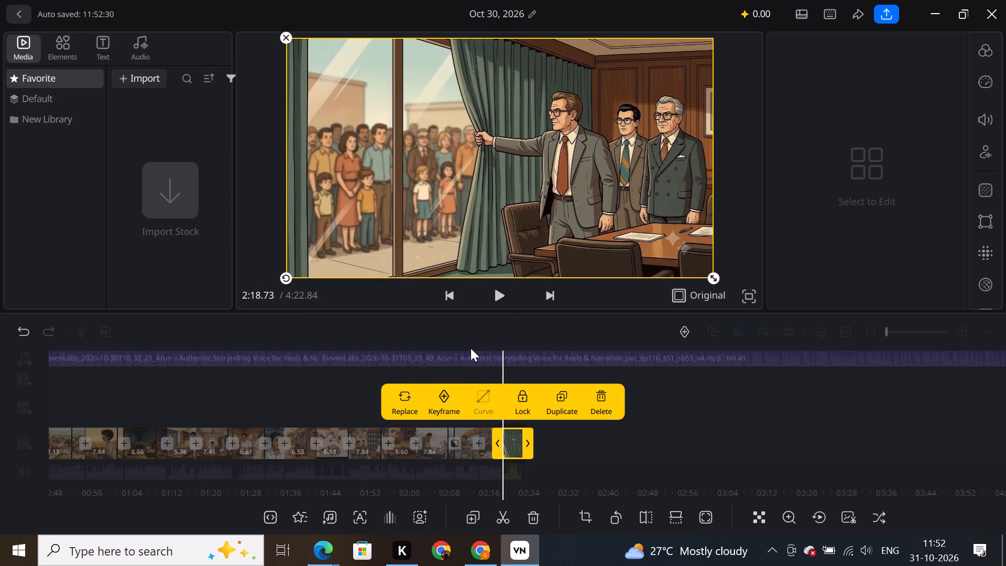
click(551, 326)
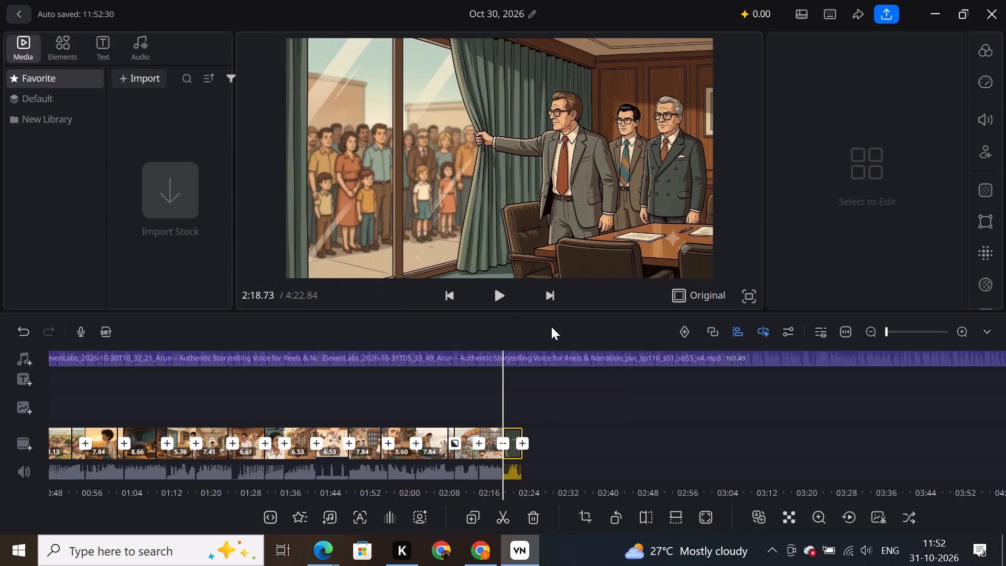
Set the window curtain clip's volume to 38.
click(979, 127)
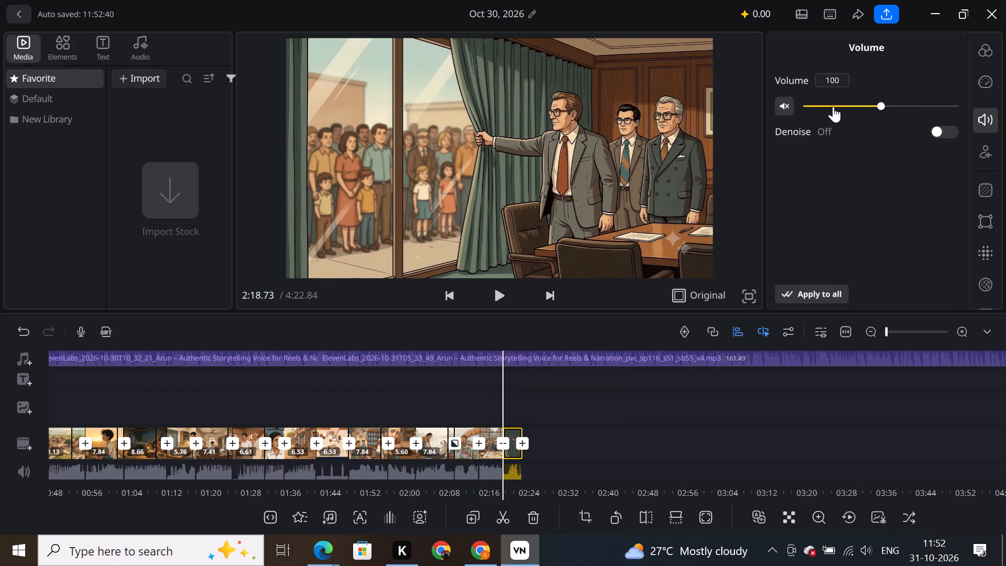
click(833, 106)
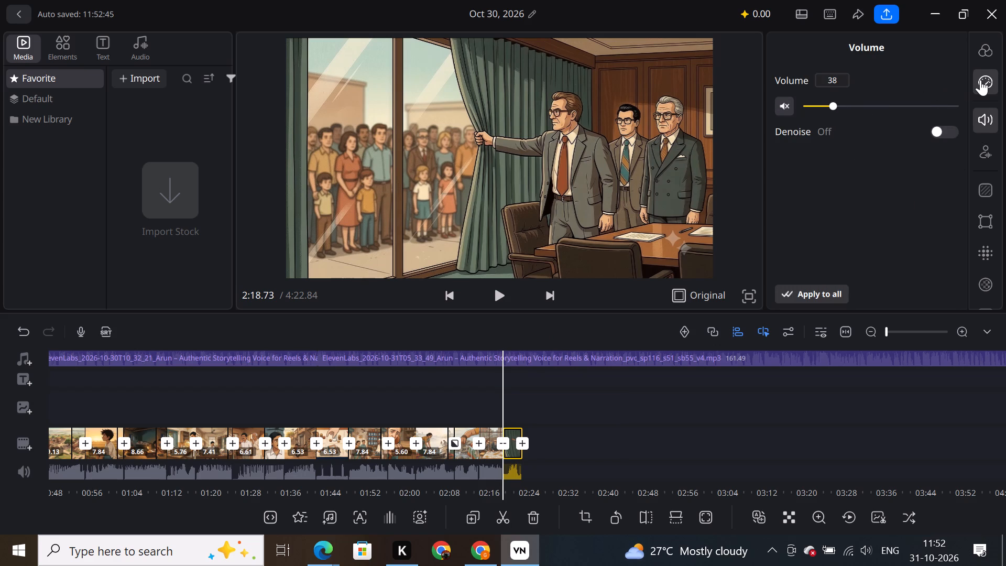
Slow the window curtain clip to a regular speed of 0.7x.
click(980, 80)
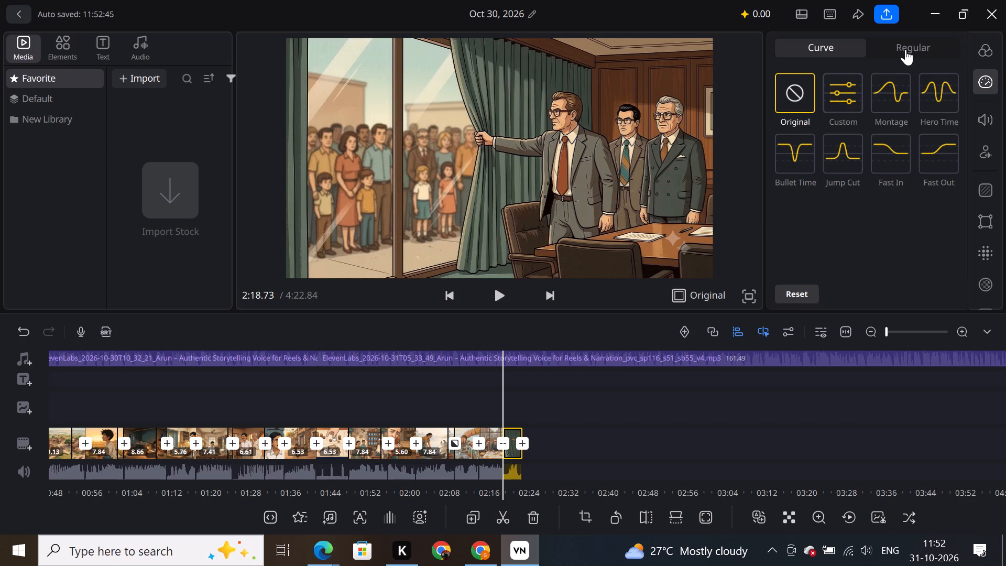
click(905, 49)
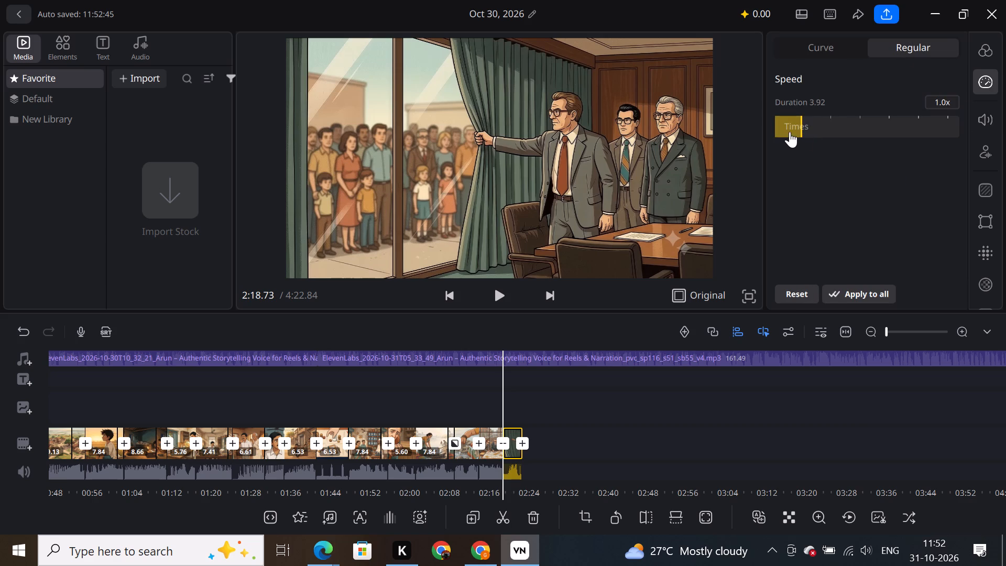
click(794, 129)
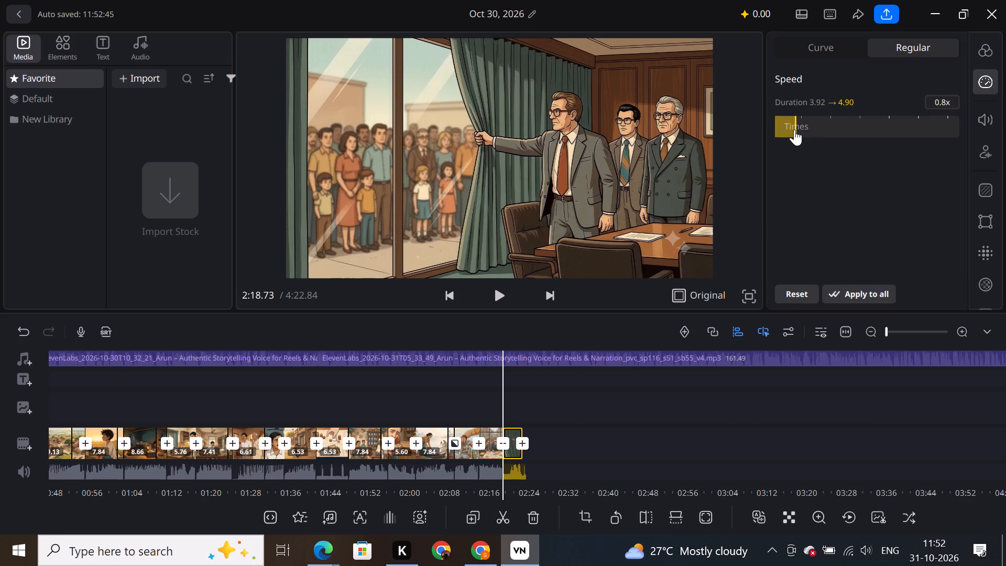
click(793, 131)
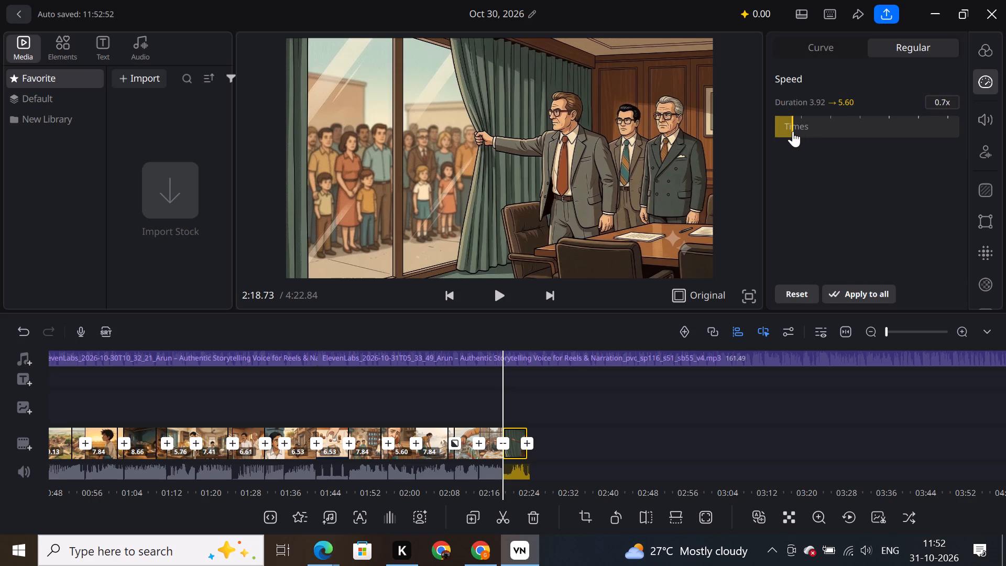
drag(624, 403, 615, 404)
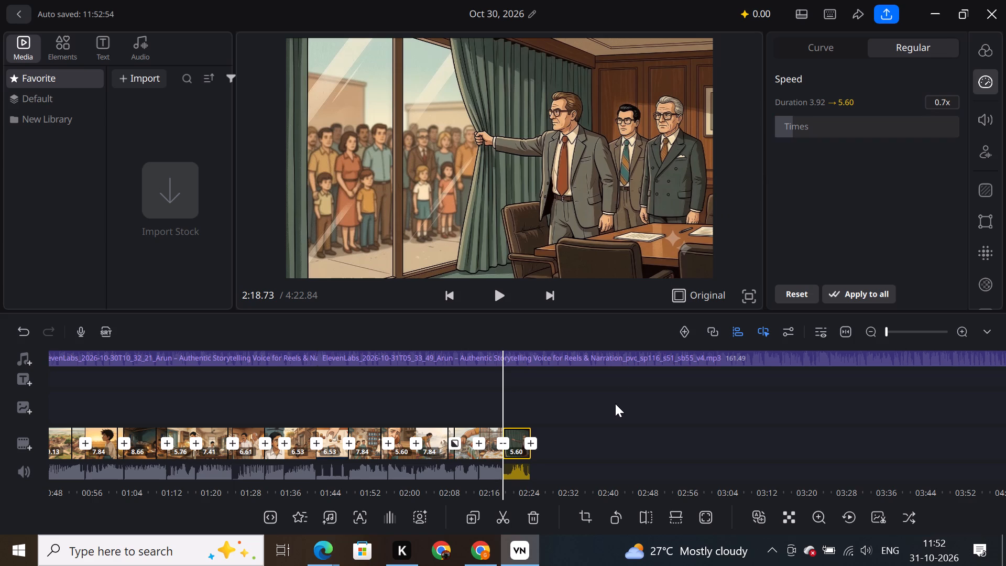
drag(615, 404, 610, 405)
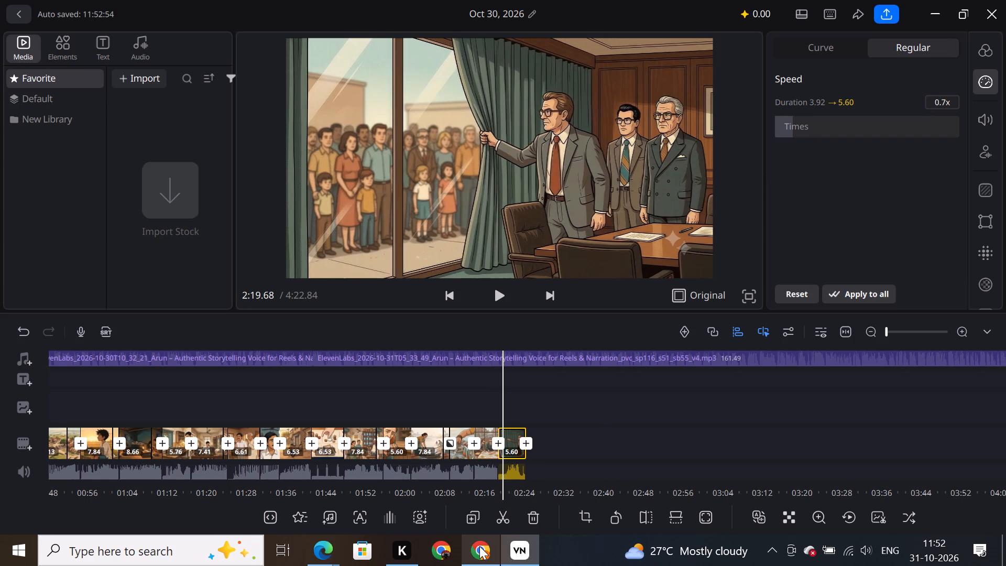
Check the CLIP 028 voice-over in the prompts PDF, then split VN's window curtain clip at 2:23.19 and delete the leftover end.
click(479, 546)
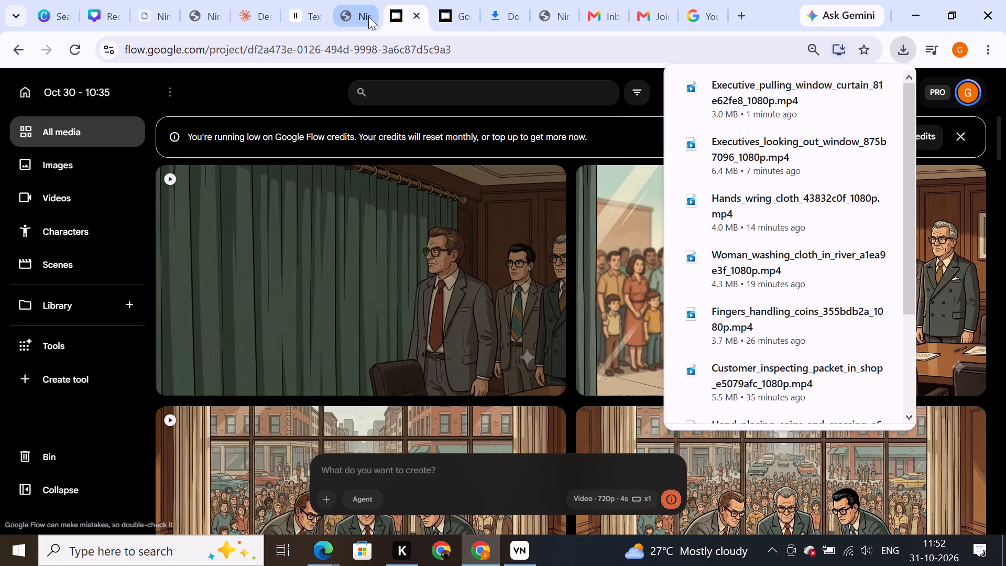
click(368, 14)
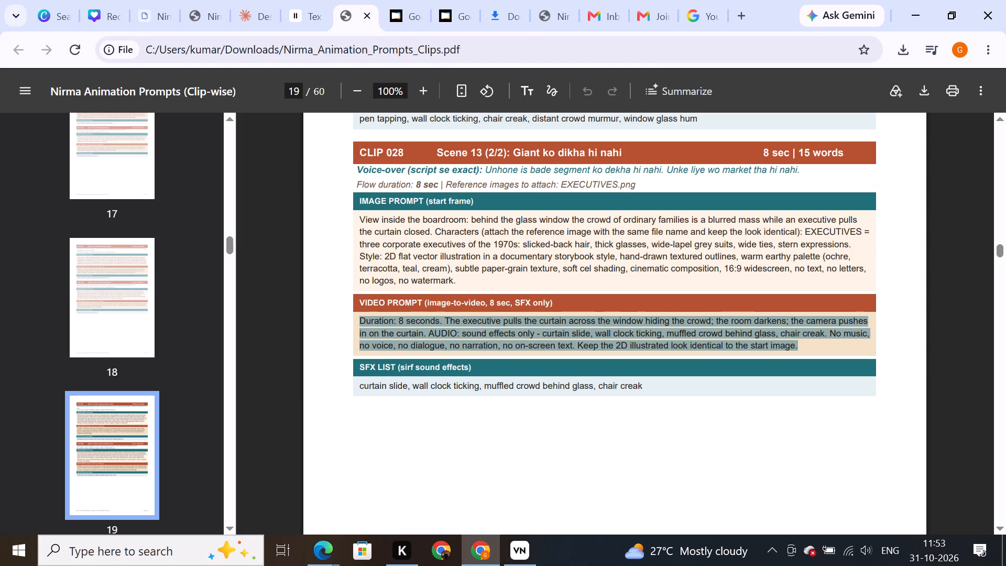
click(506, 549)
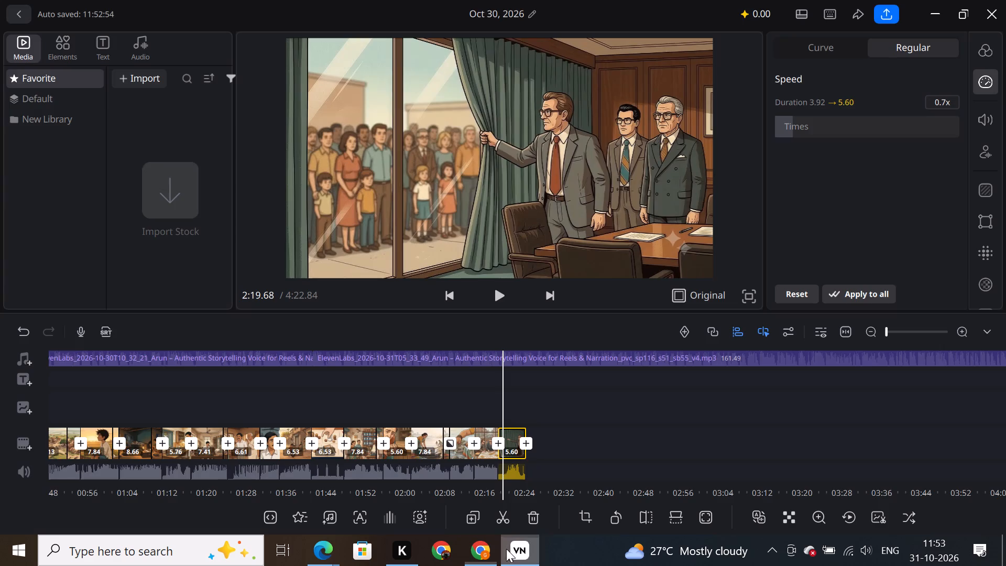
click(502, 294)
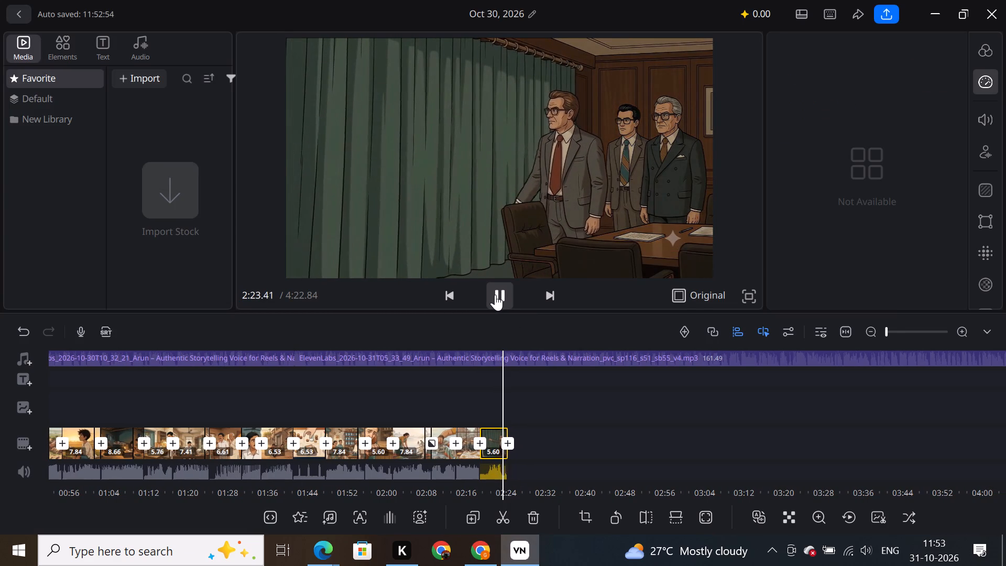
click(495, 295)
drag(522, 391, 535, 391)
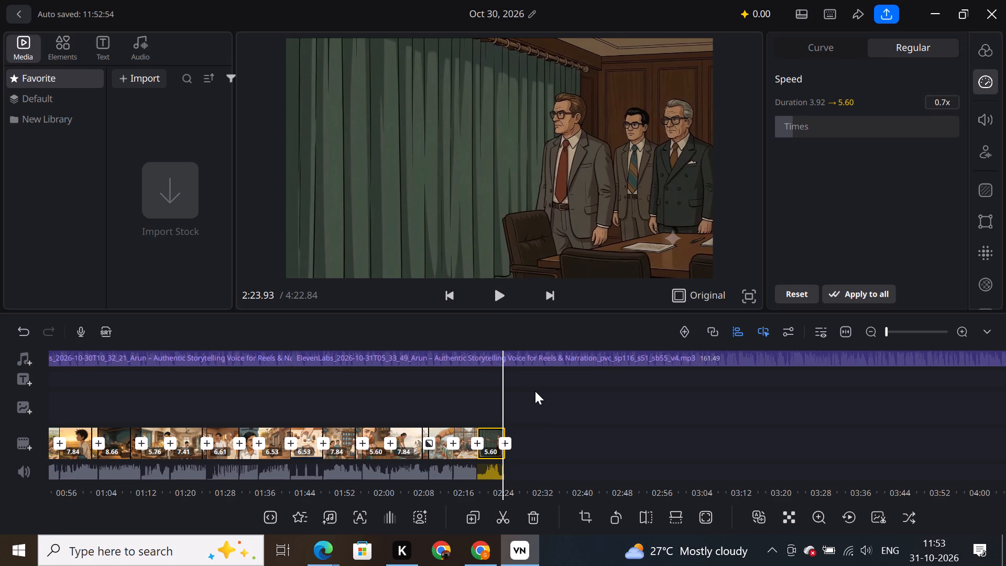
drag(535, 391, 547, 392)
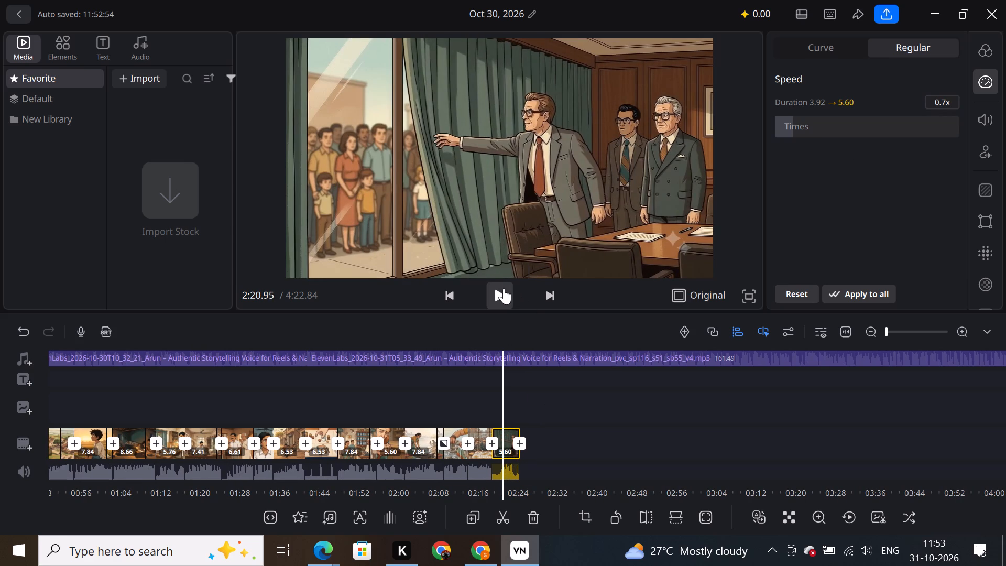
click(502, 291)
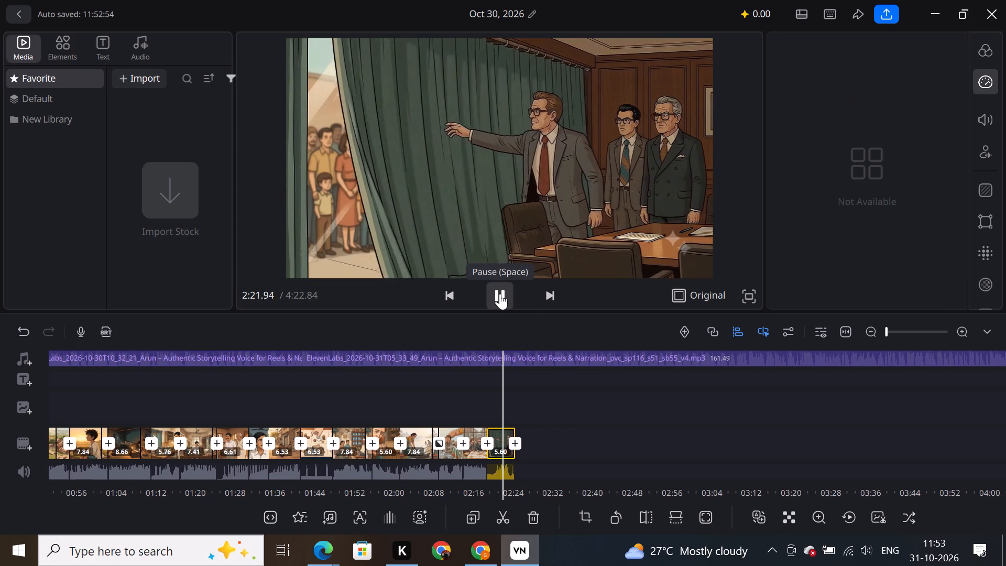
click(500, 293)
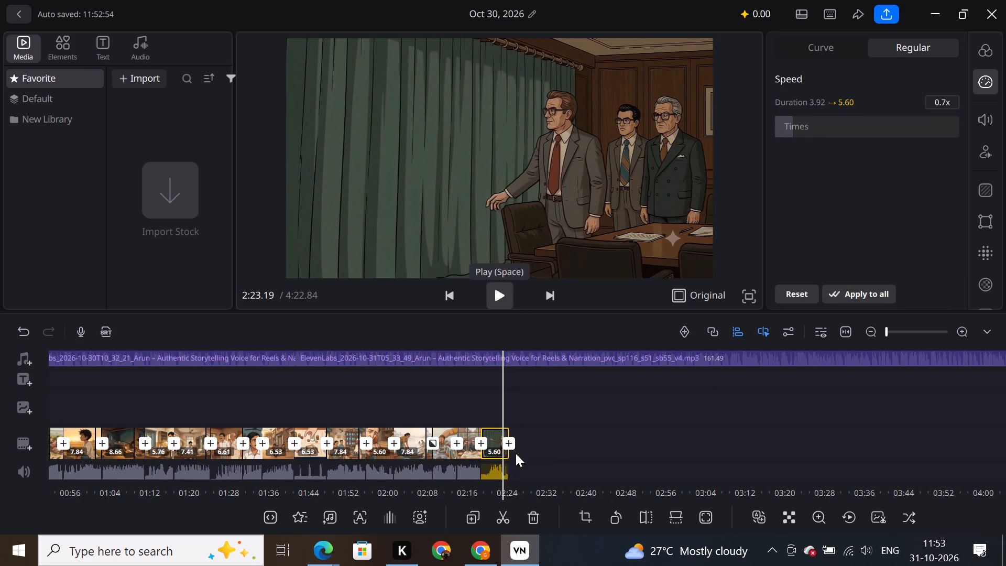
click(504, 508)
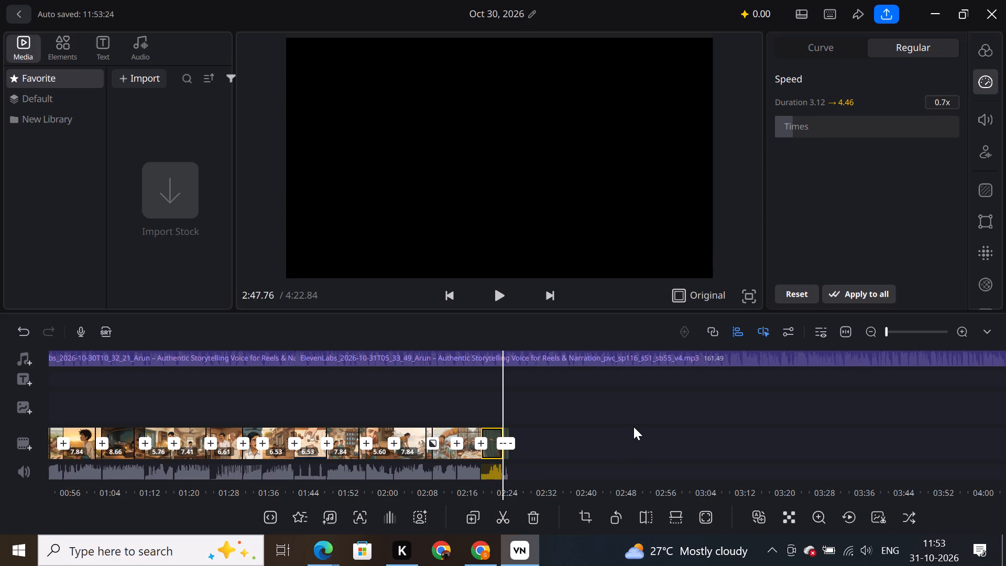
drag(633, 427, 624, 427)
click(533, 521)
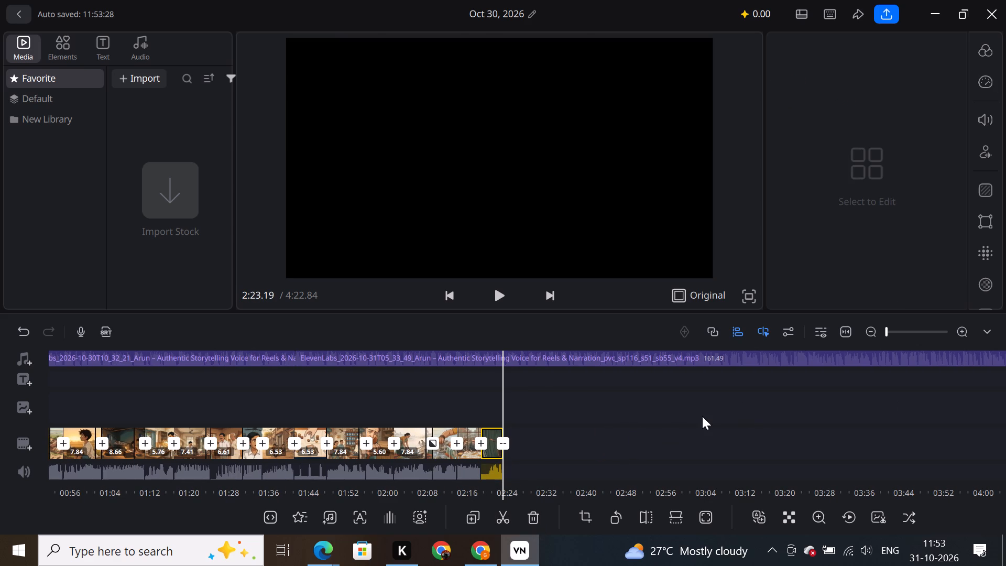
Add a Black transition with a duration of 0.8 at the very start of the first clip on the main track.
drag(702, 416, 1005, 441)
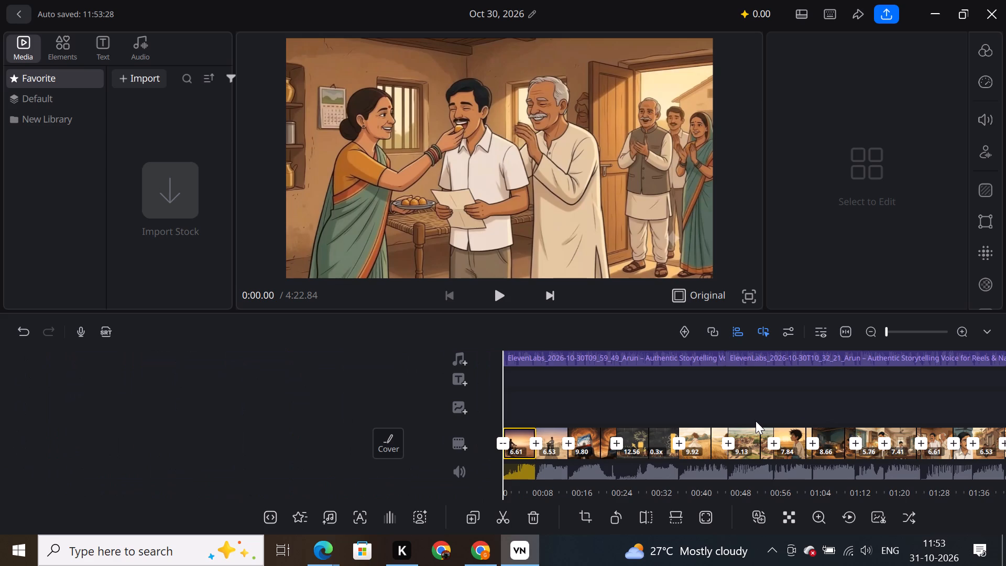
drag(794, 397, 764, 405)
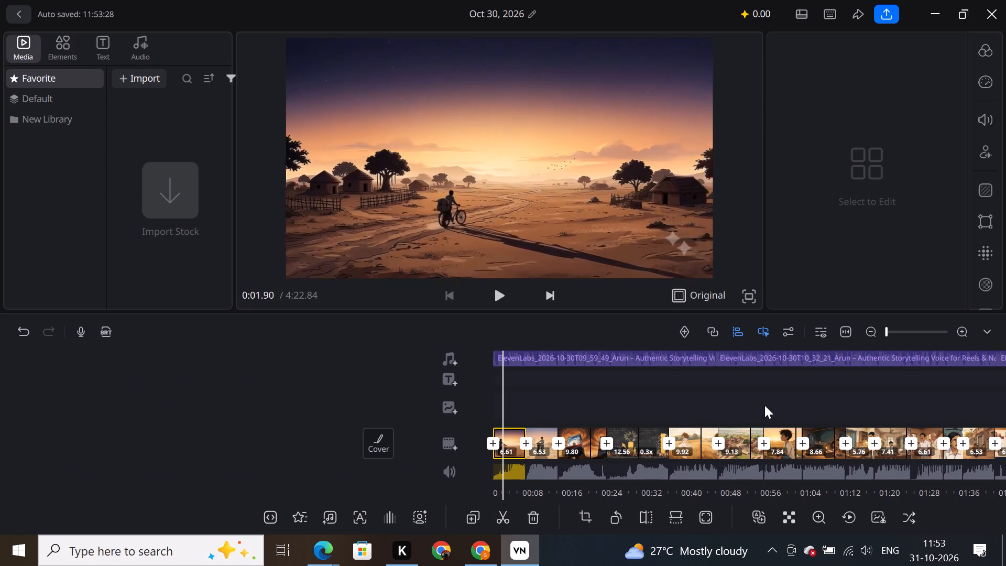
drag(764, 405, 767, 405)
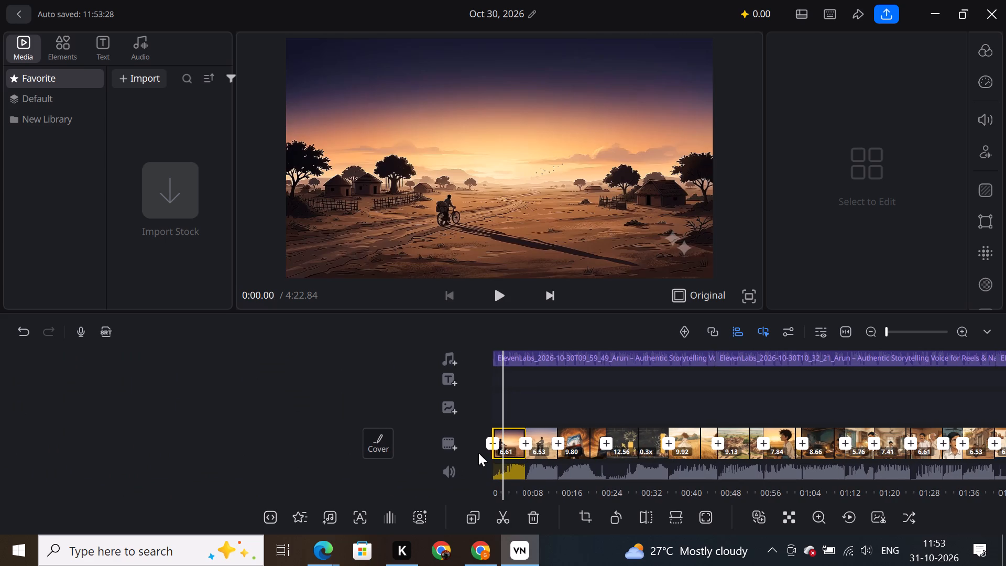
click(491, 442)
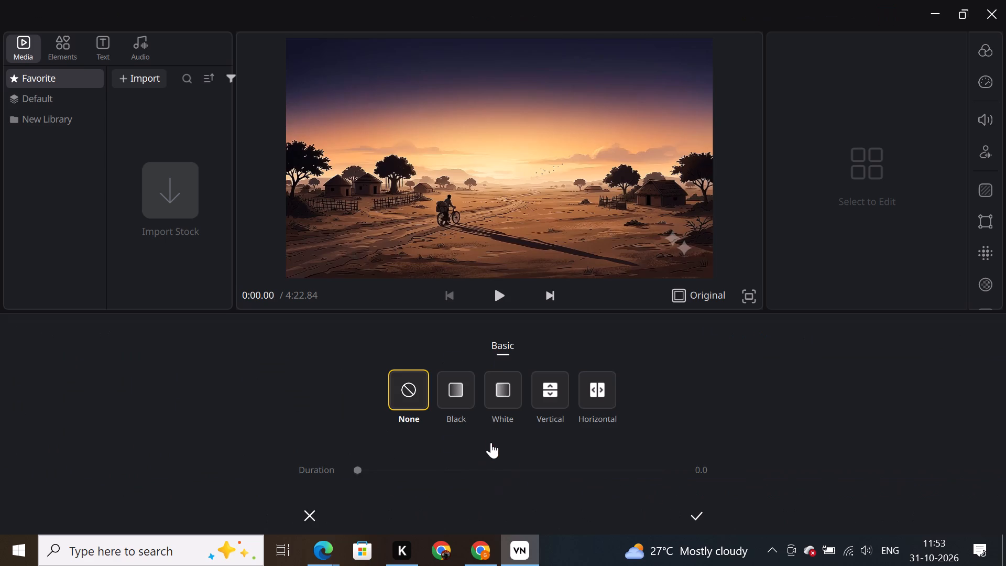
click(457, 400)
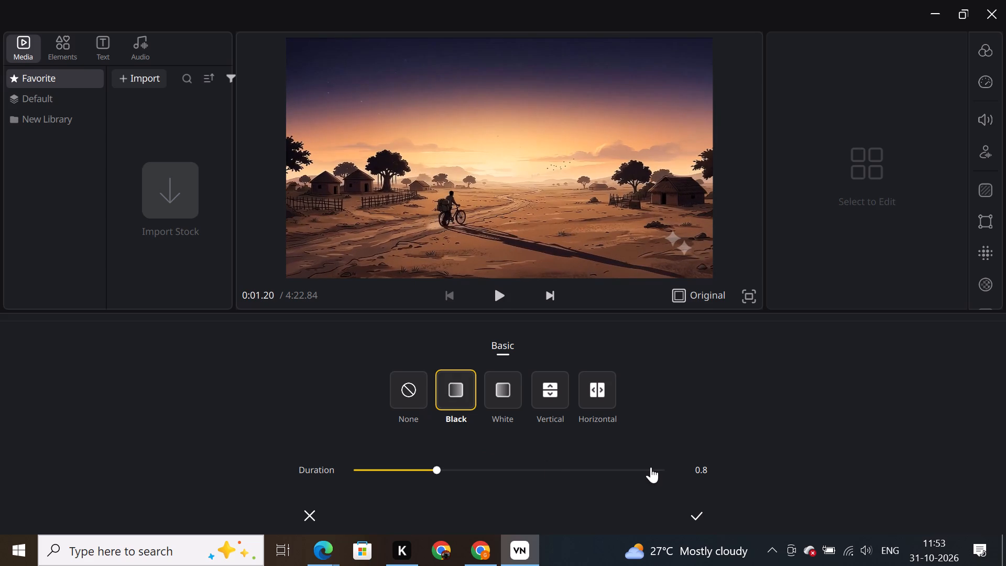
click(695, 509)
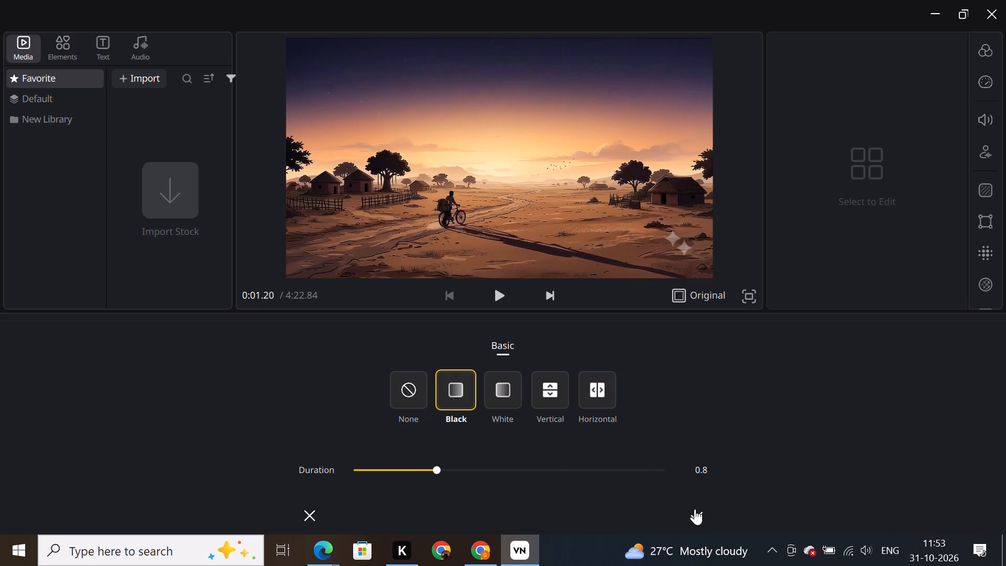
click(698, 515)
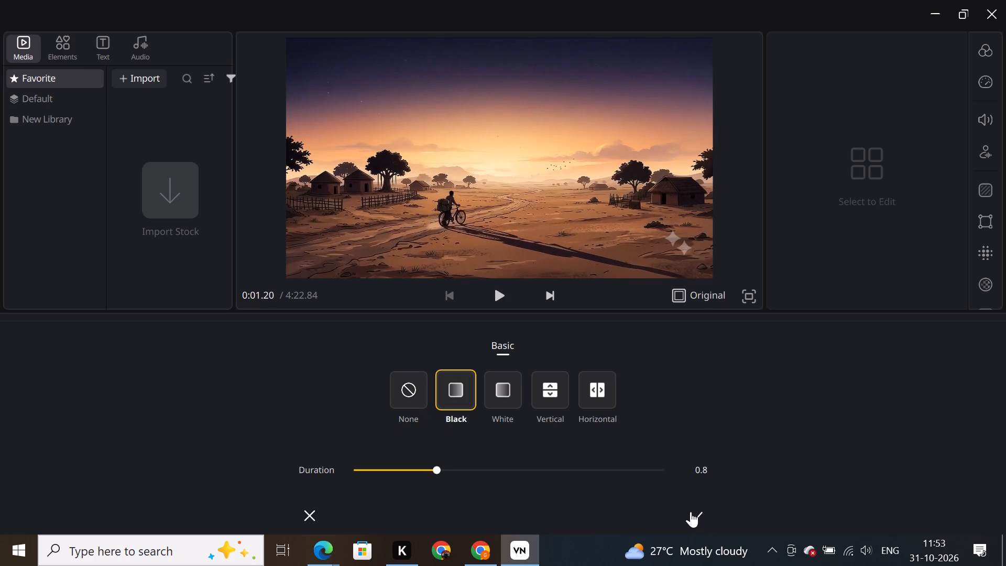
click(691, 511)
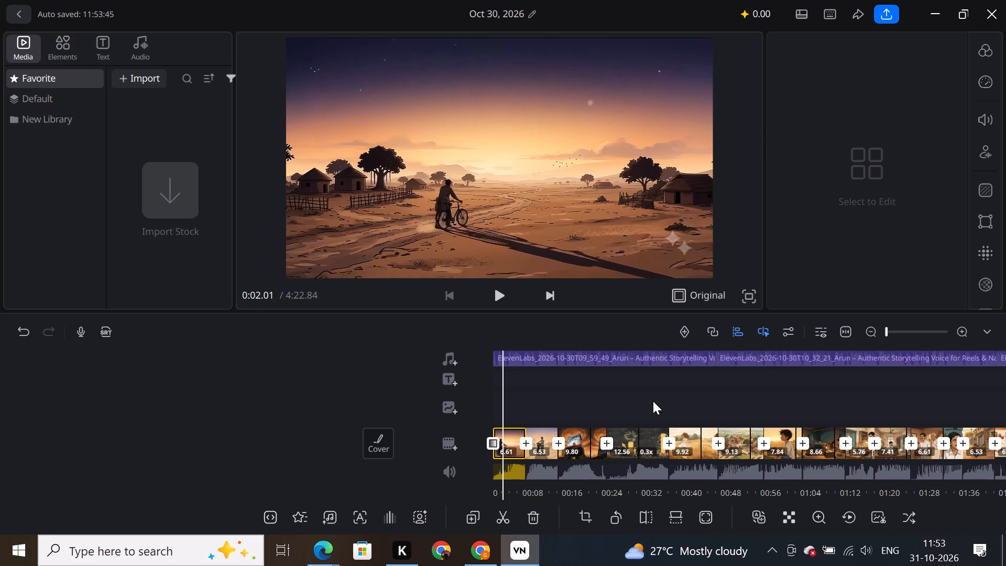
Apply the Memory matte transition with a duration of 1.5 between the first clip and the second clip of the man walking his bicycle.
drag(670, 410, 647, 410)
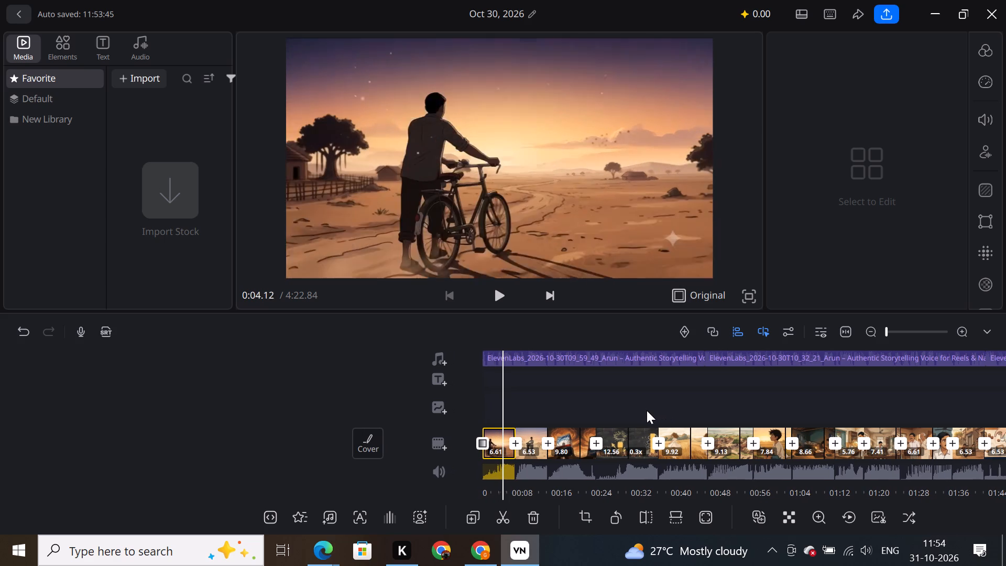
drag(647, 410, 644, 410)
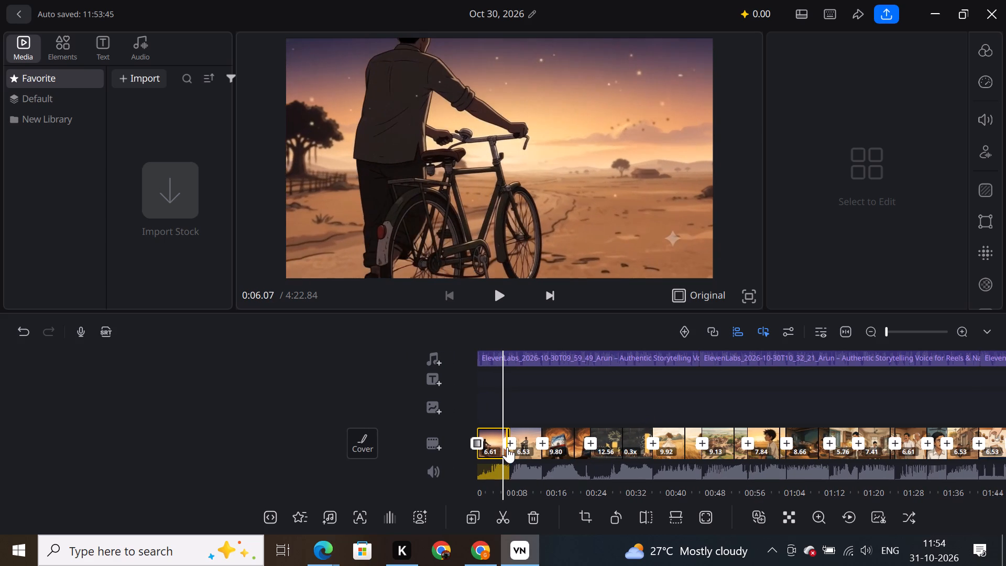
drag(593, 400, 587, 400)
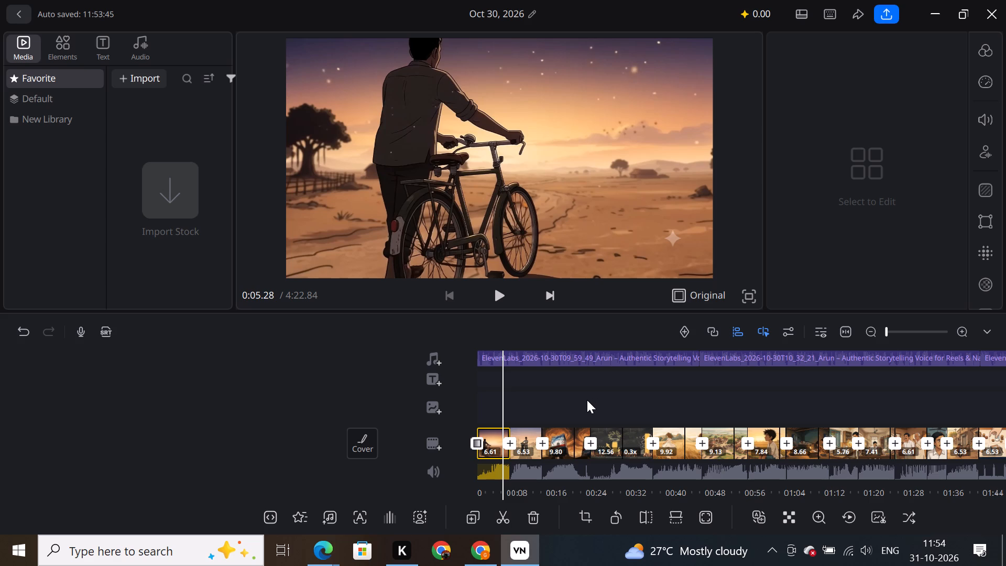
drag(587, 400, 575, 399)
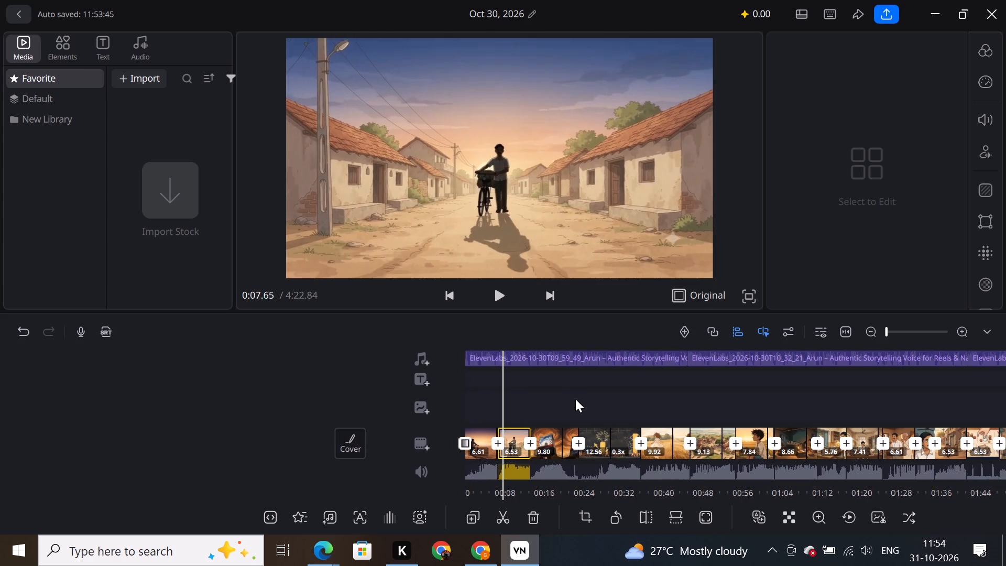
drag(575, 399, 581, 400)
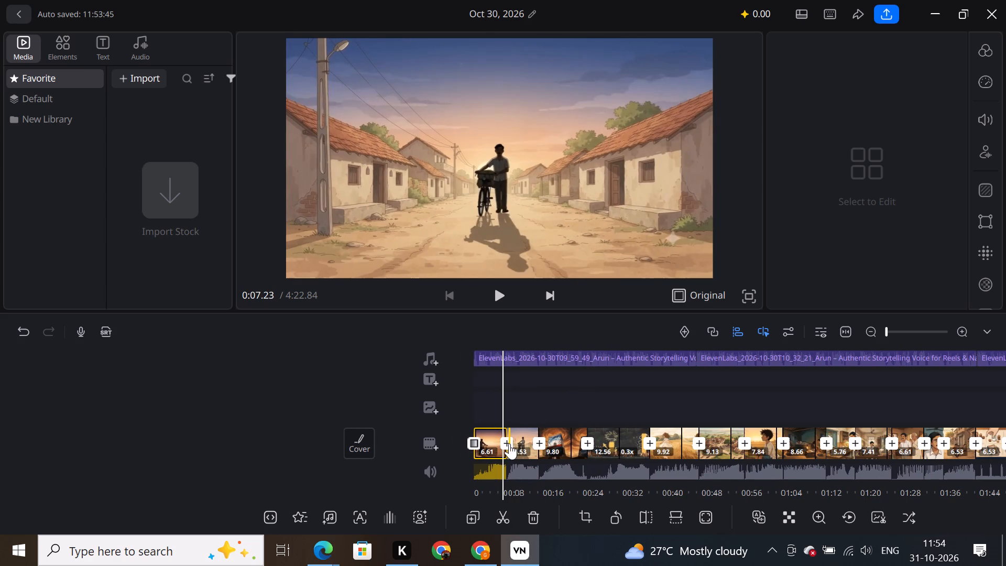
click(509, 442)
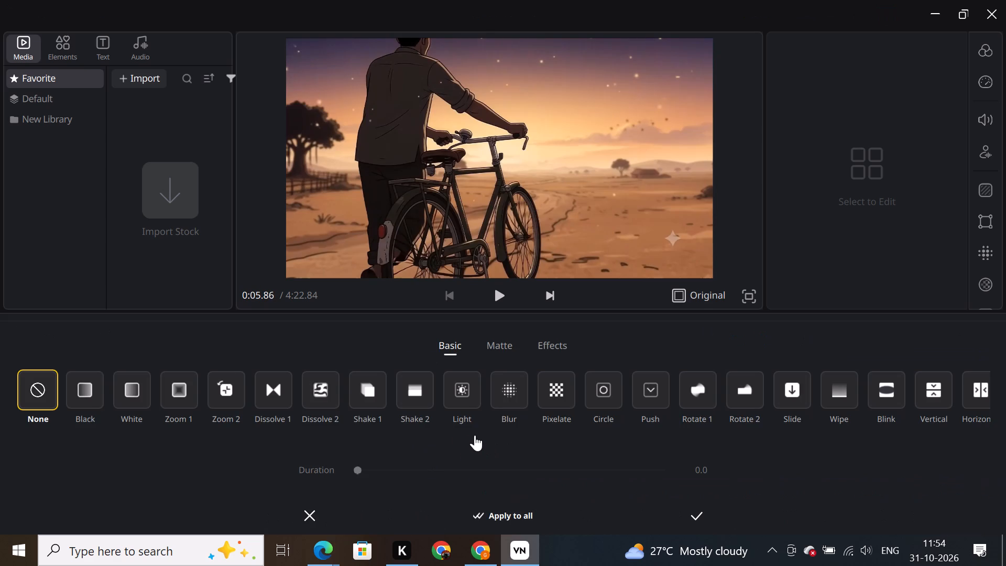
click(501, 347)
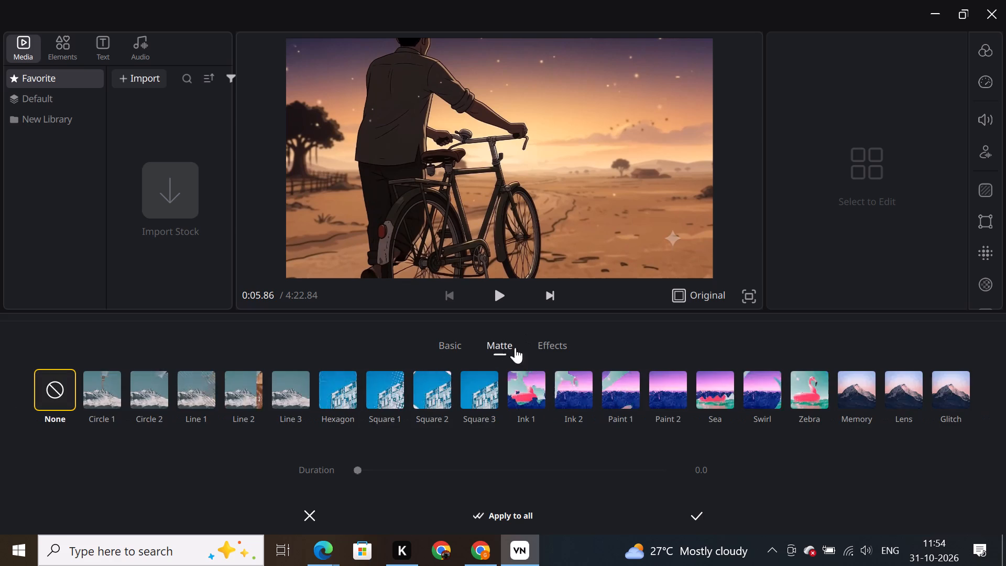
click(851, 394)
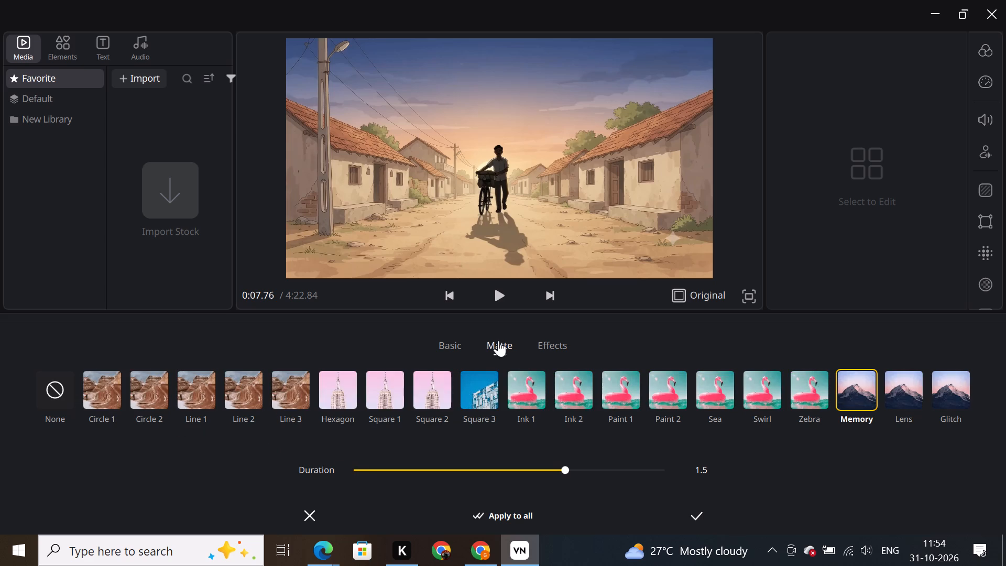
click(545, 346)
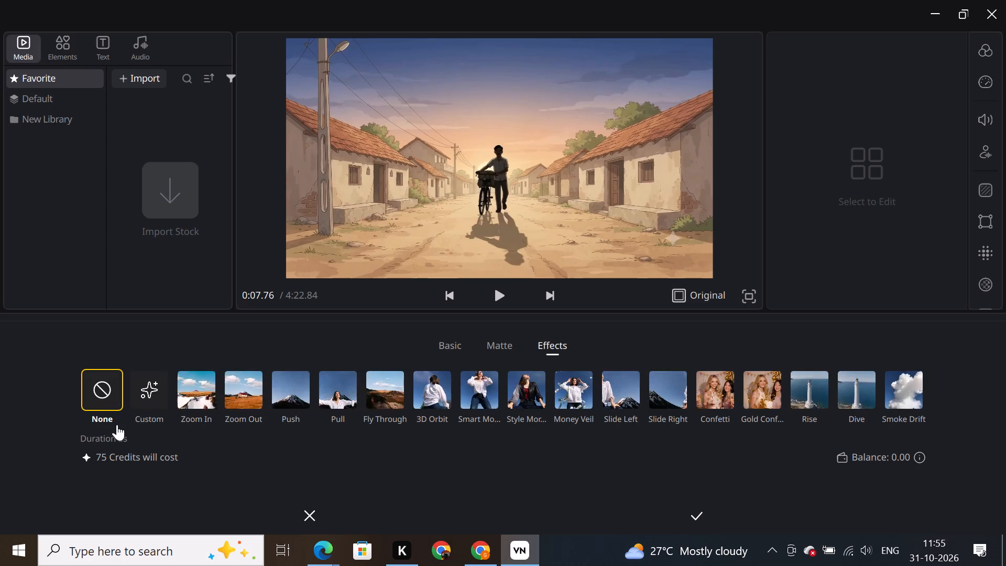
click(154, 400)
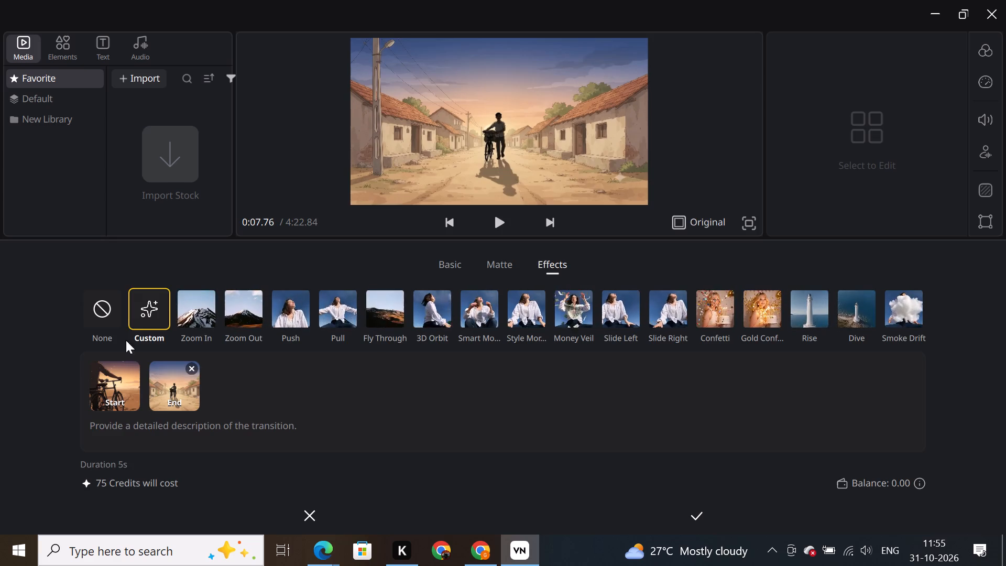
click(108, 318)
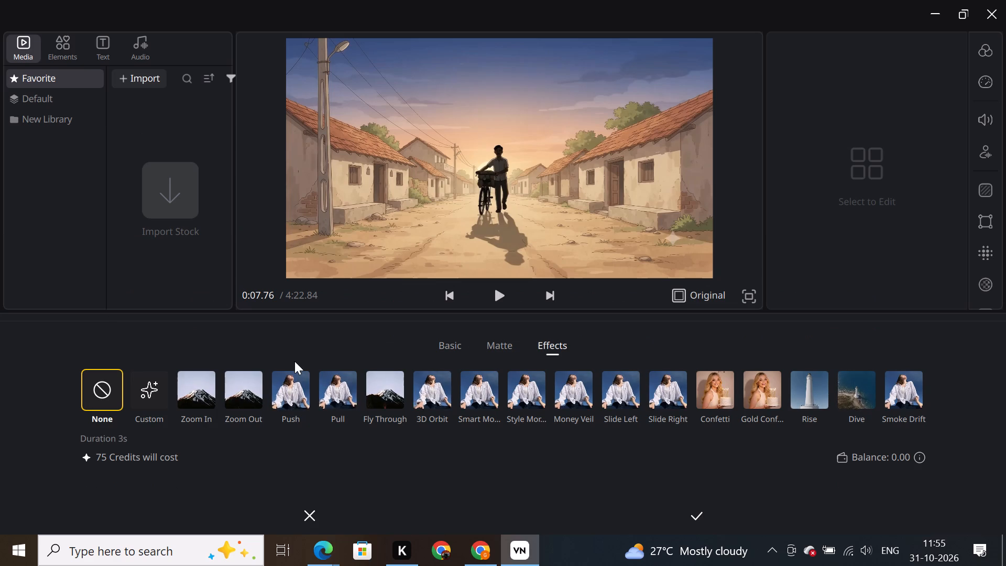
click(506, 341)
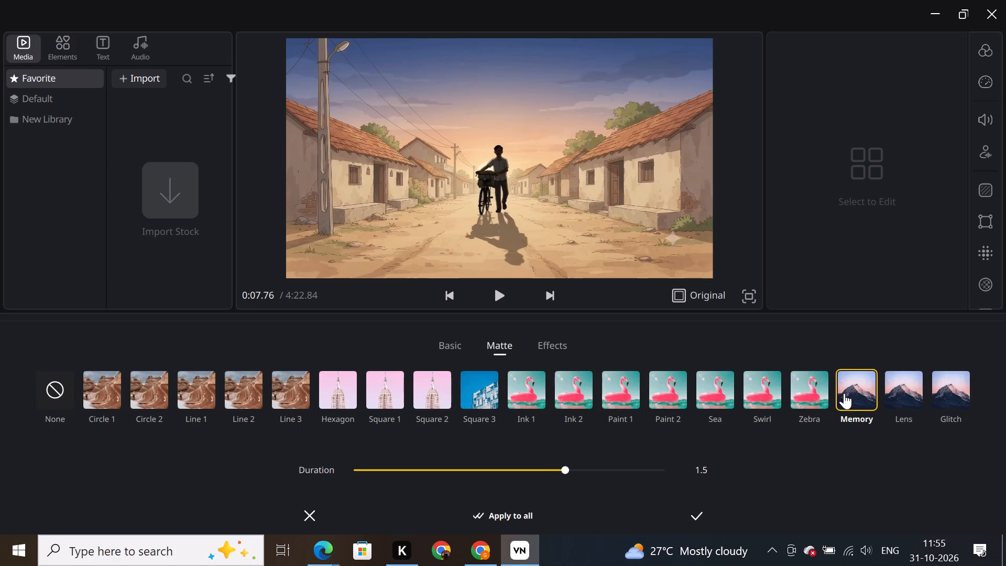
click(696, 514)
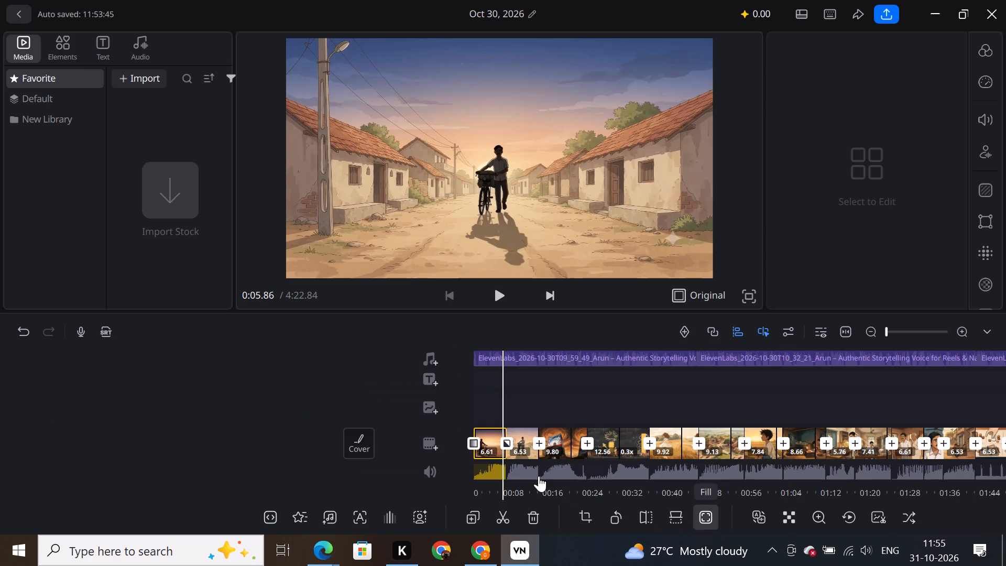
Play back the opening of the timeline to review the transitions on the first two clips.
drag(352, 393, 387, 393)
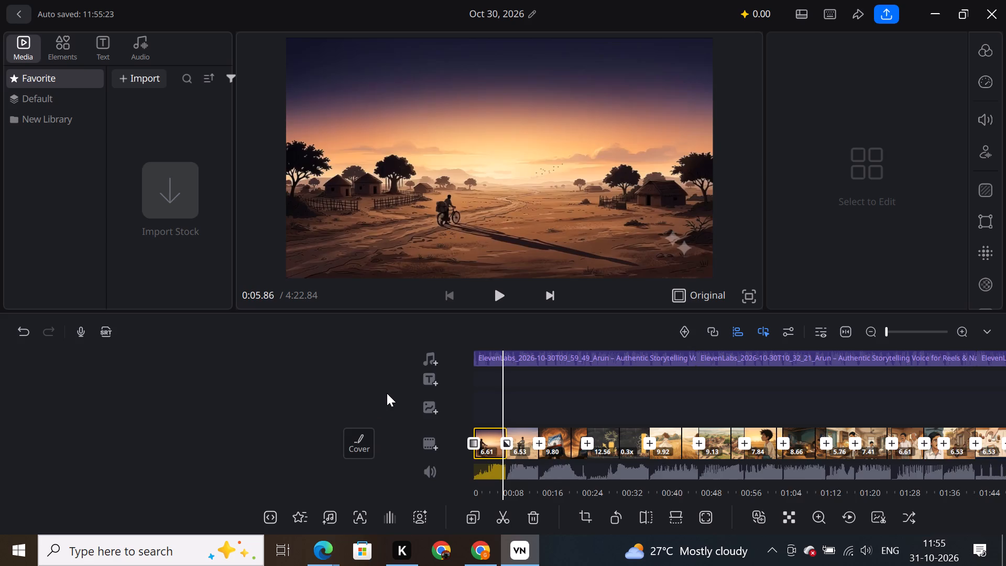
drag(387, 393, 401, 396)
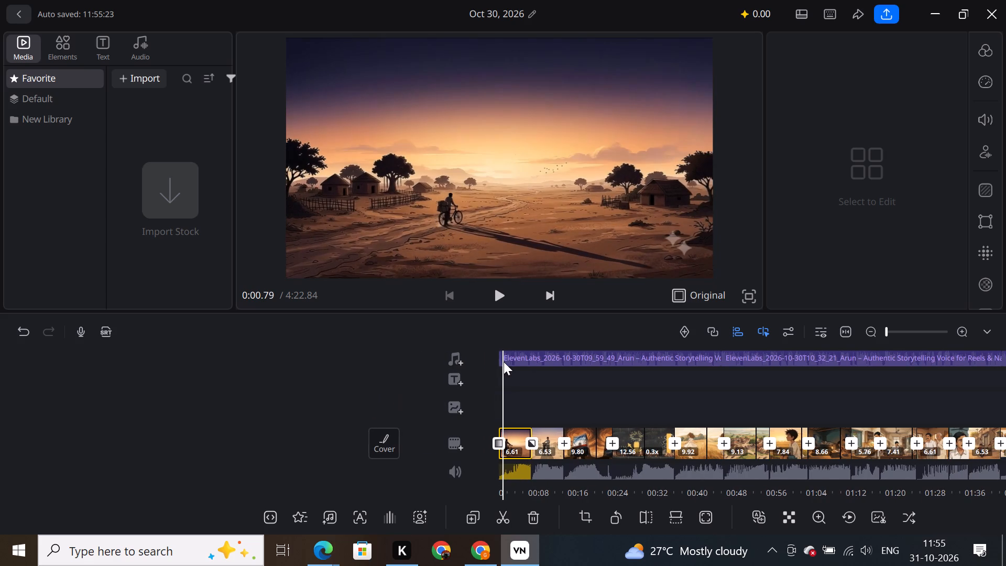
click(497, 298)
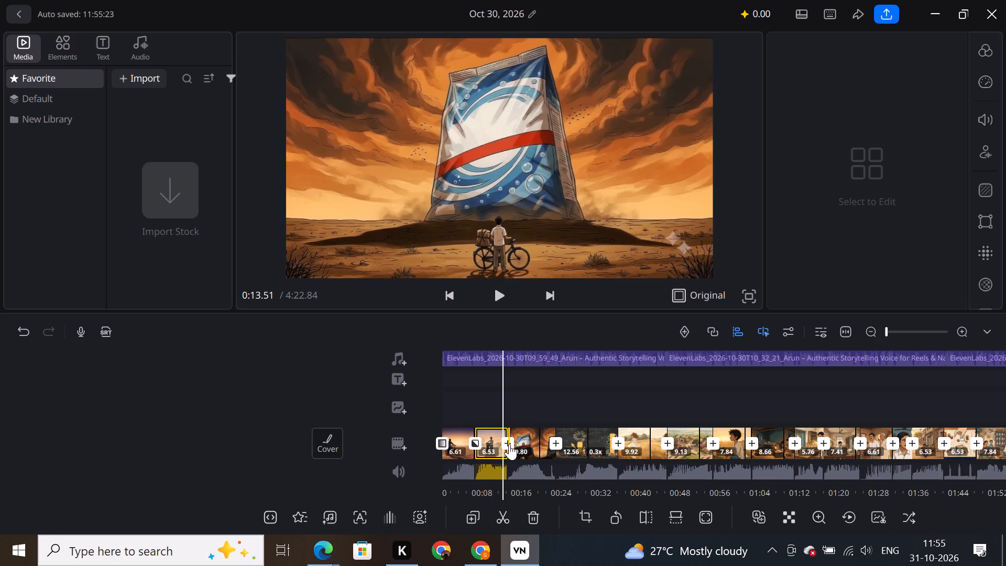
Apply the Ink 1 matte transition with a duration of 1.0 between the bicycle-walking clip and the giant detergent packet clip, and play it back.
click(509, 444)
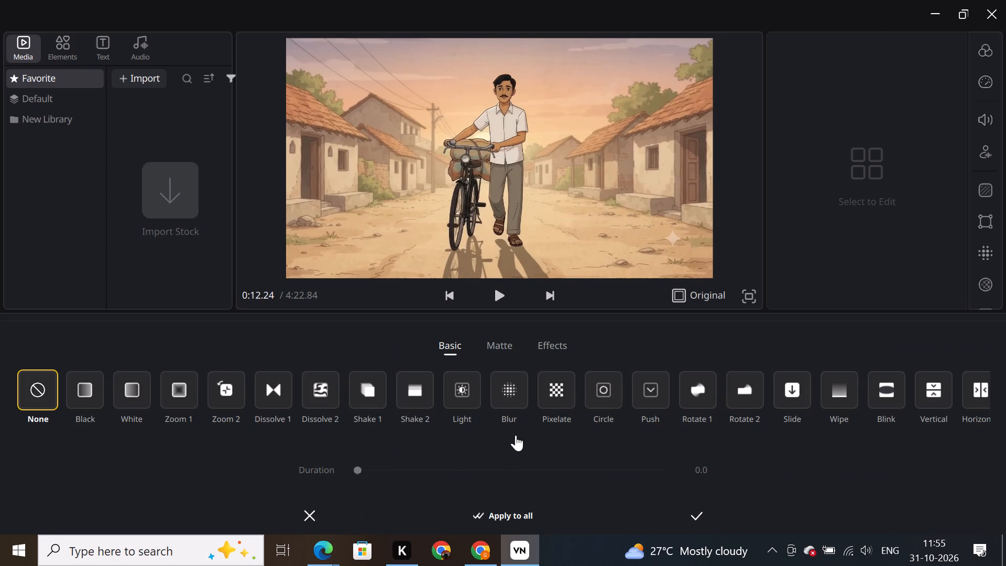
click(493, 349)
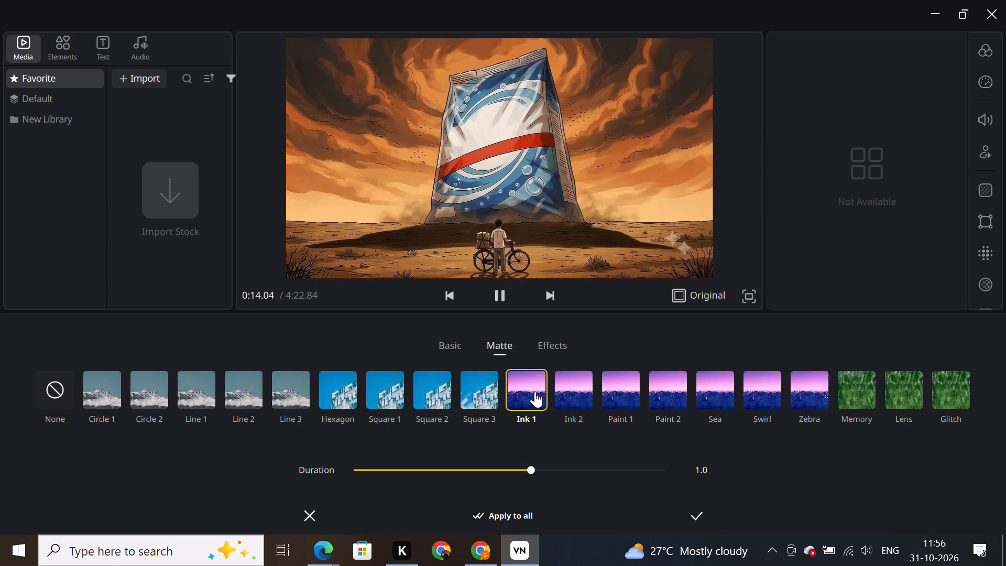
click(694, 514)
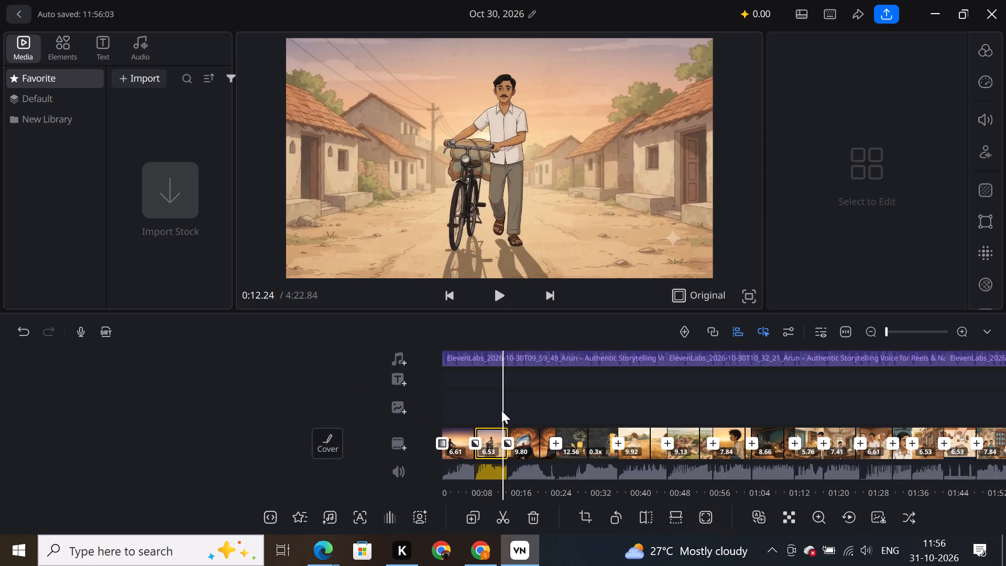
click(498, 299)
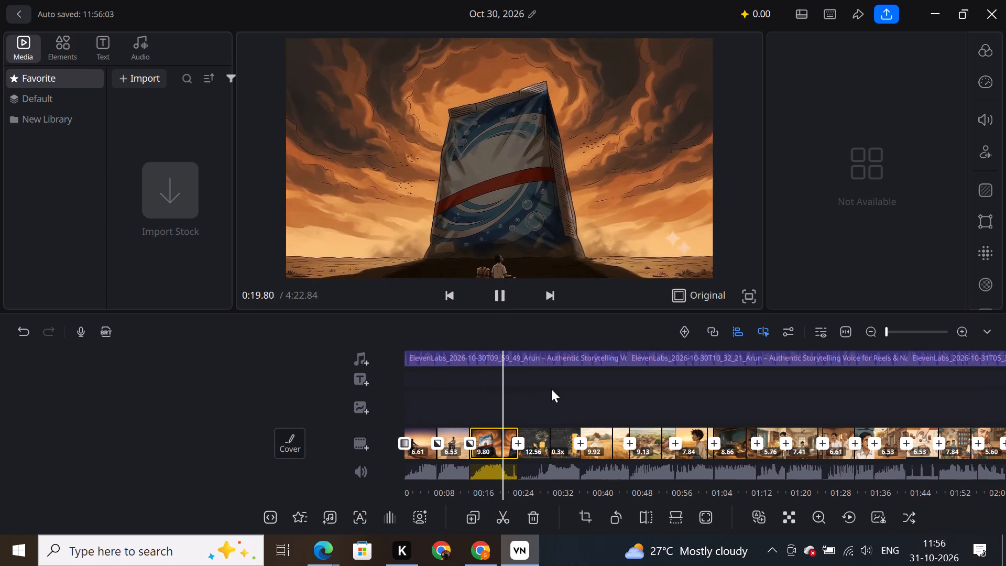
Add a Circle transition with a duration of 1.2 between the giant detergent packet clip and the chalkboard bar chart clip.
drag(551, 389, 561, 389)
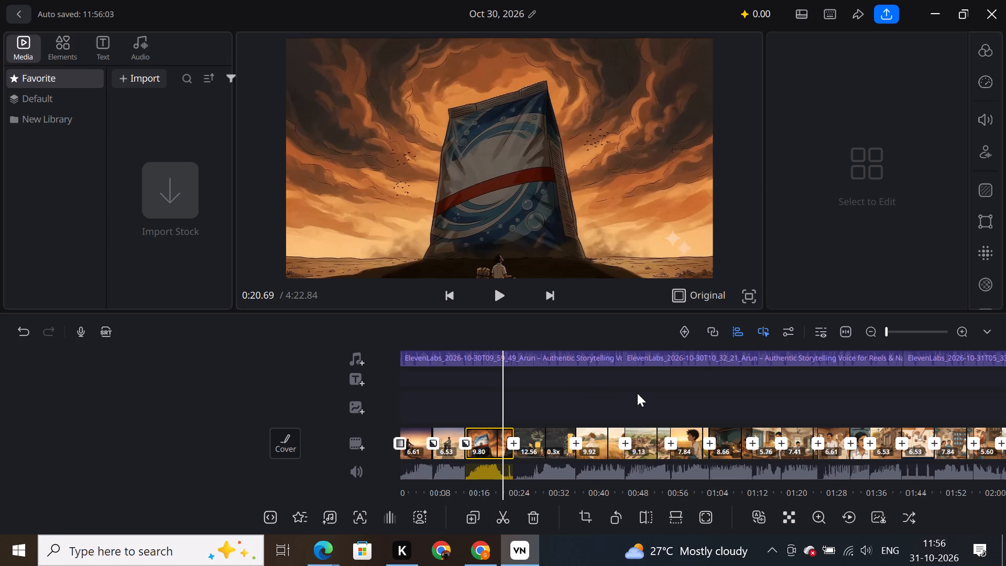
click(513, 445)
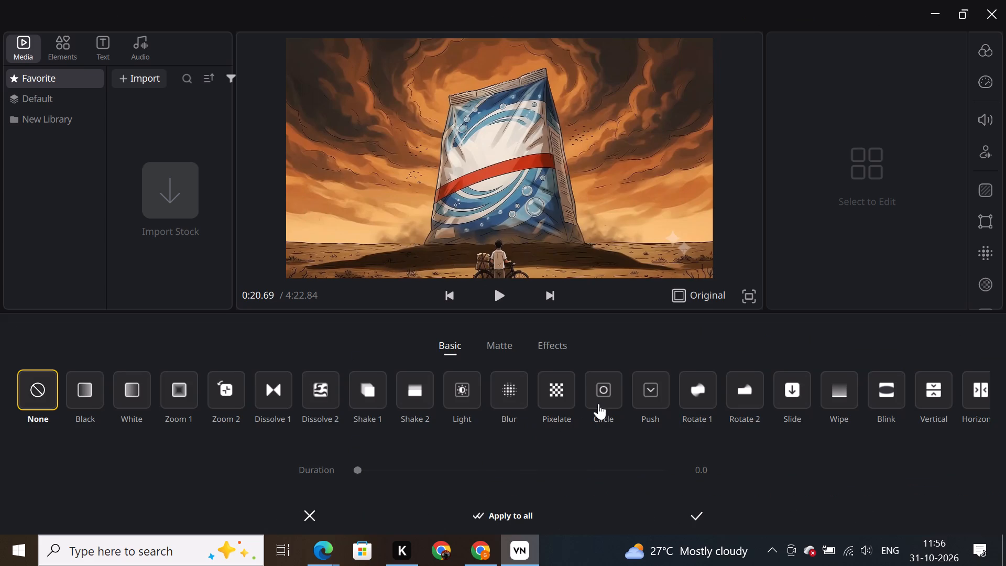
click(598, 404)
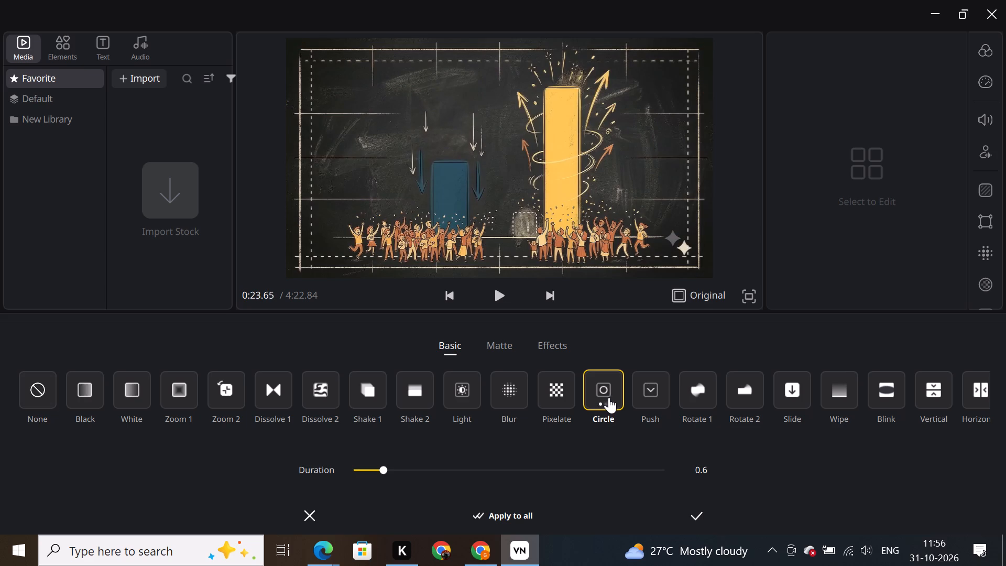
click(423, 467)
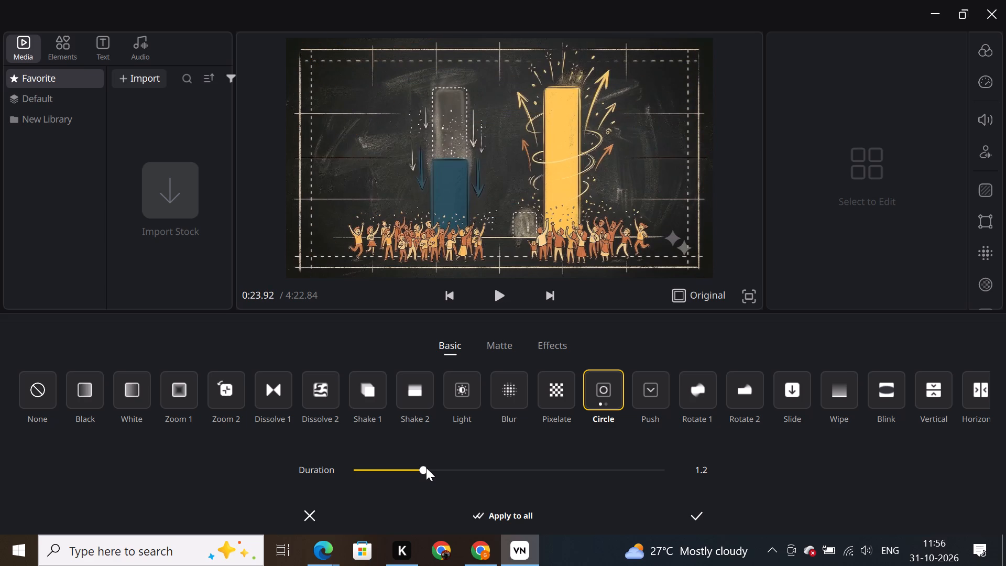
click(694, 516)
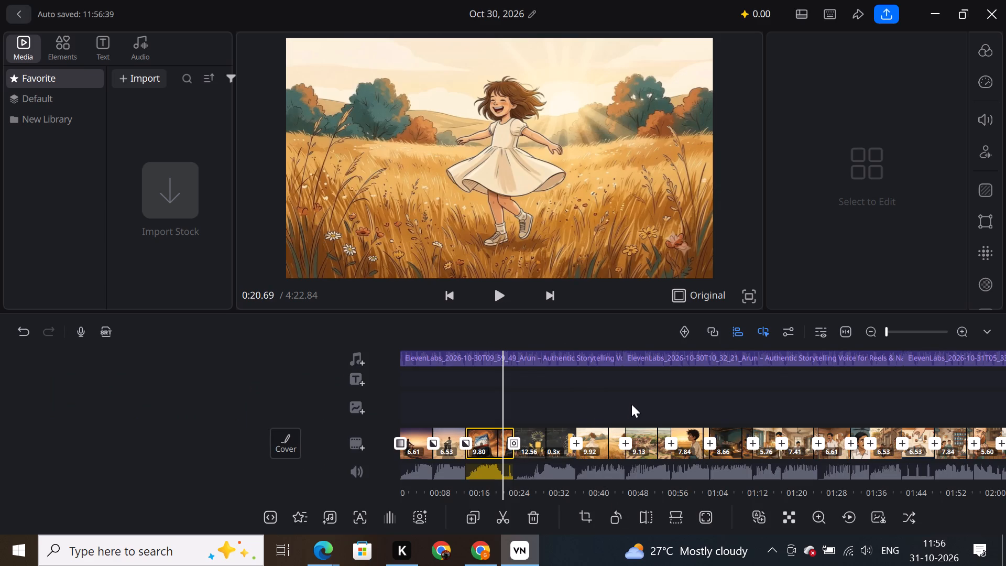
Compare the Memory and Lens mattes between the bar chart clip and the girl-in-field clip, and apply Memory with a duration of 1.5.
drag(631, 404, 579, 405)
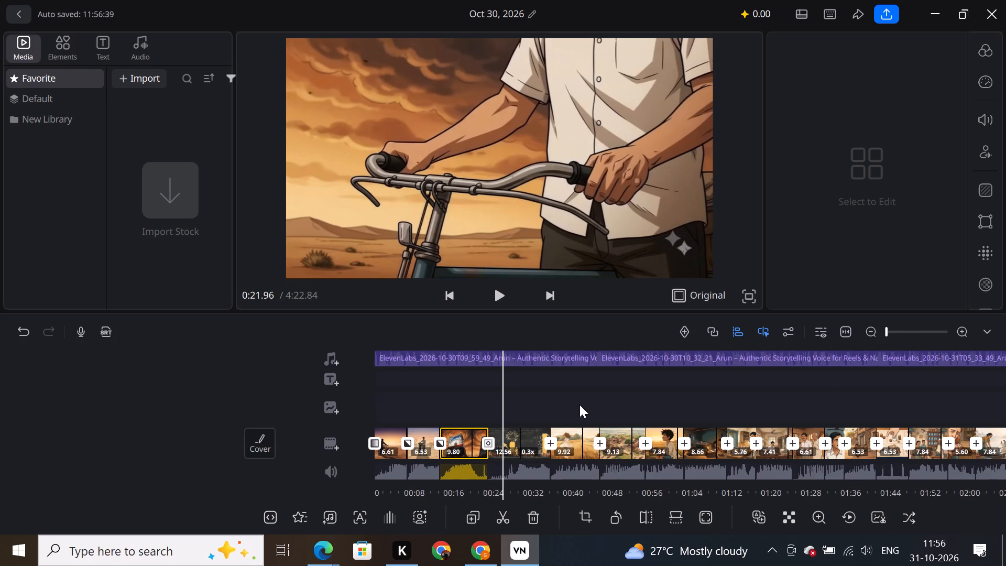
drag(579, 405, 559, 408)
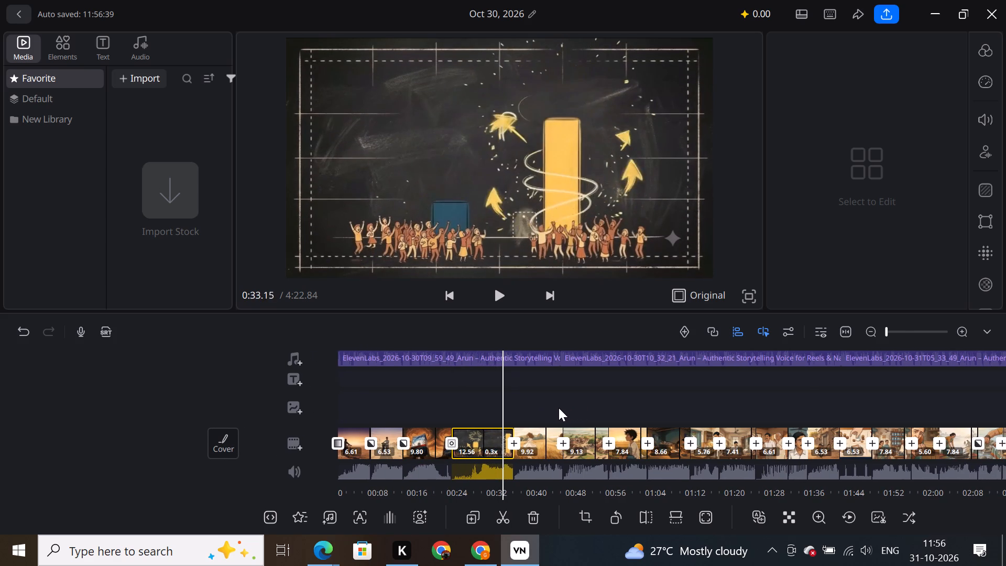
drag(559, 408, 564, 406)
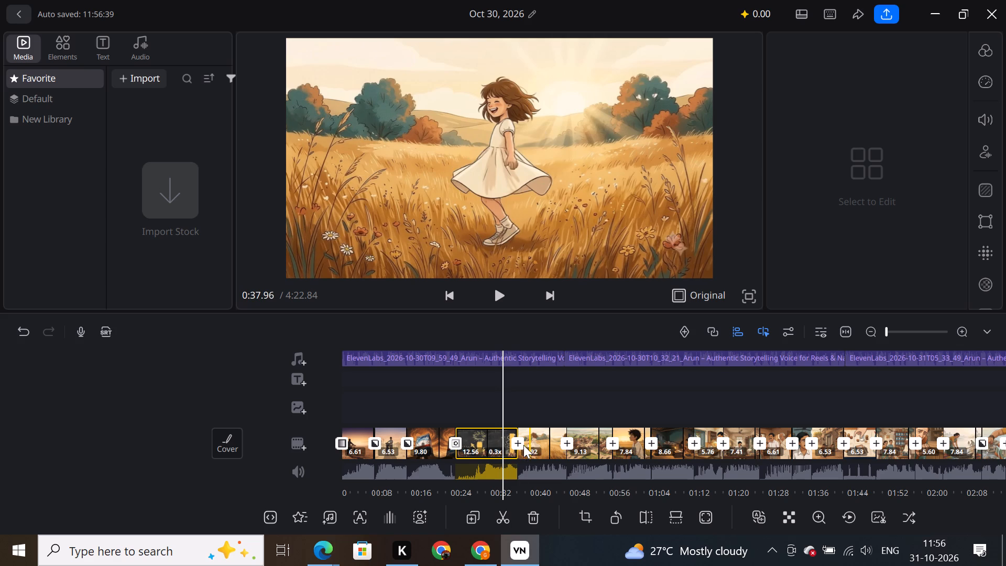
click(517, 441)
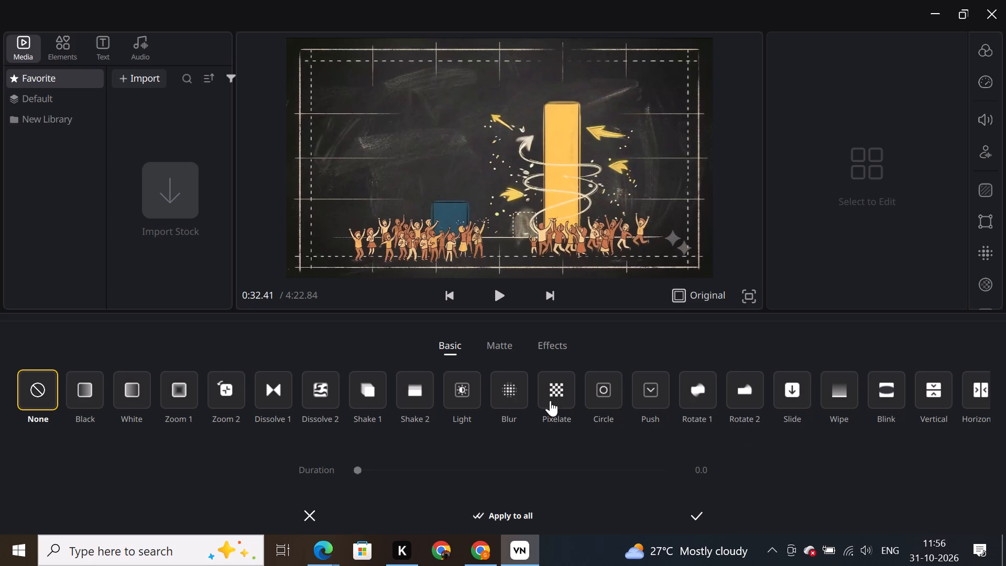
click(496, 342)
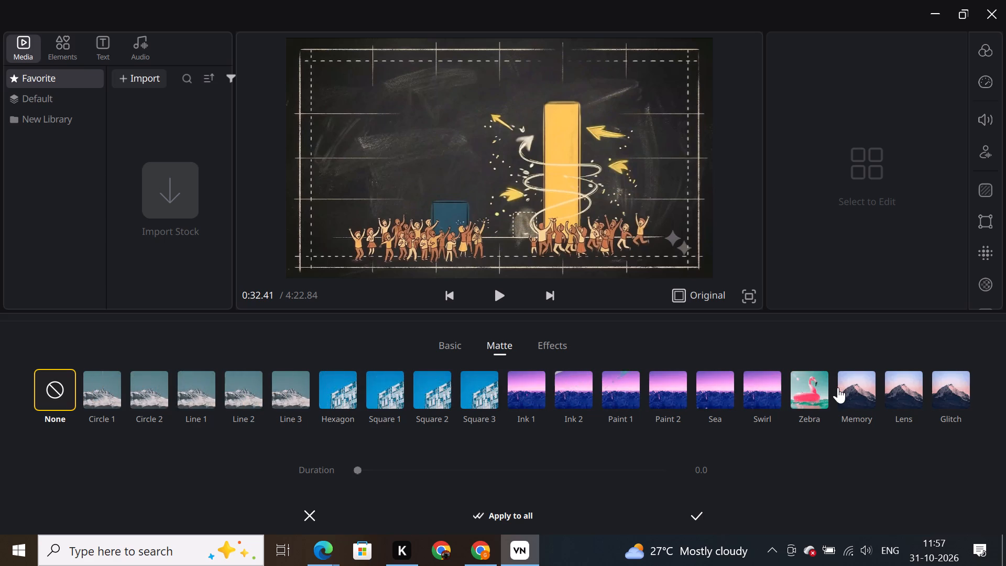
click(861, 392)
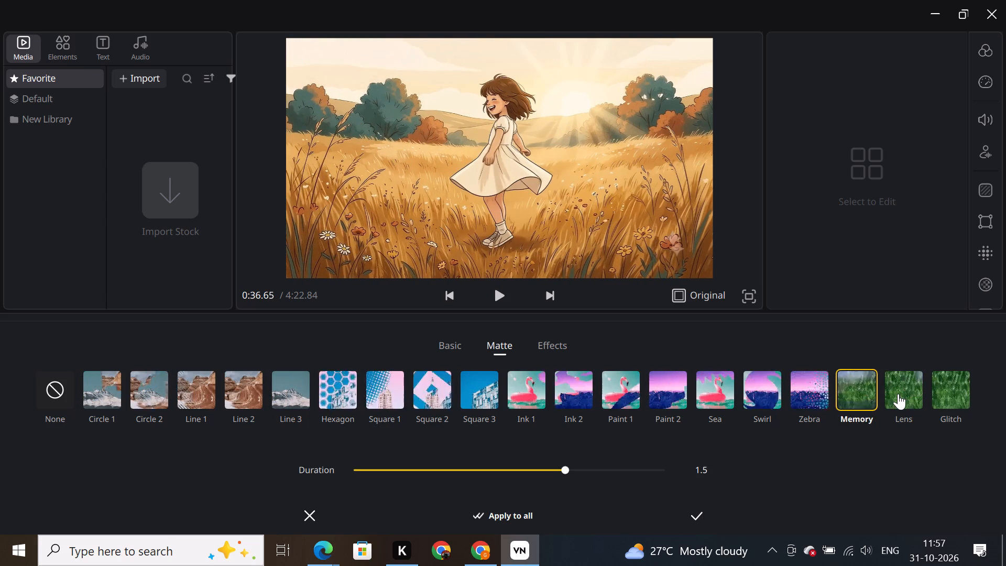
click(911, 394)
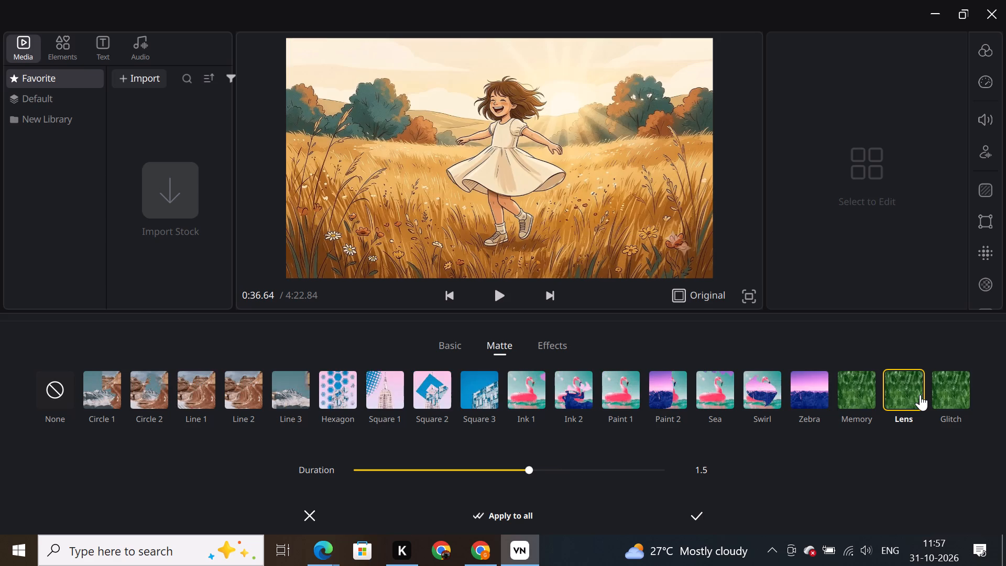
click(862, 386)
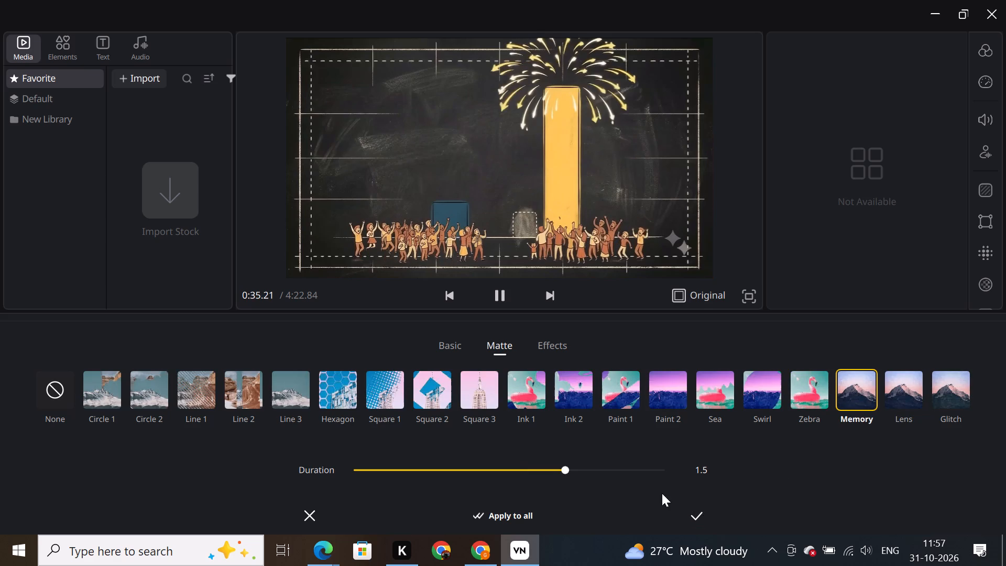
click(693, 518)
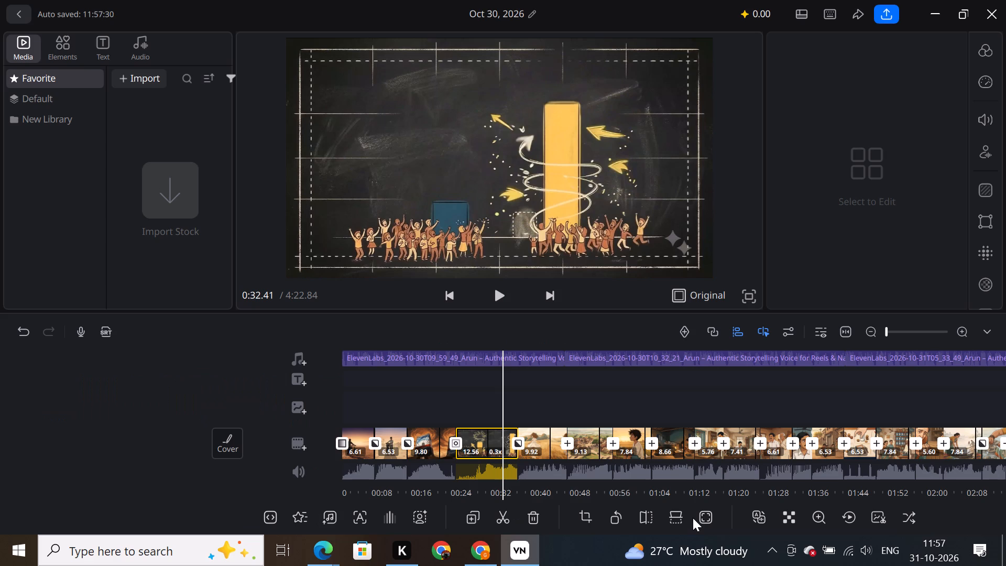
Play back the timeline from the end of the bar chart clip into the girl-in-field clip to review the Memory transition.
click(499, 289)
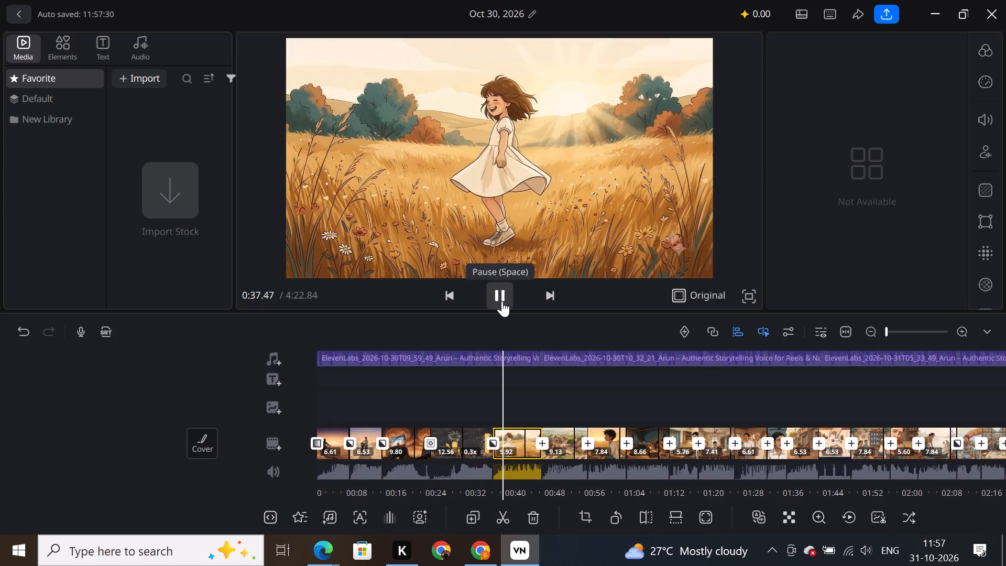
drag(533, 340, 611, 341)
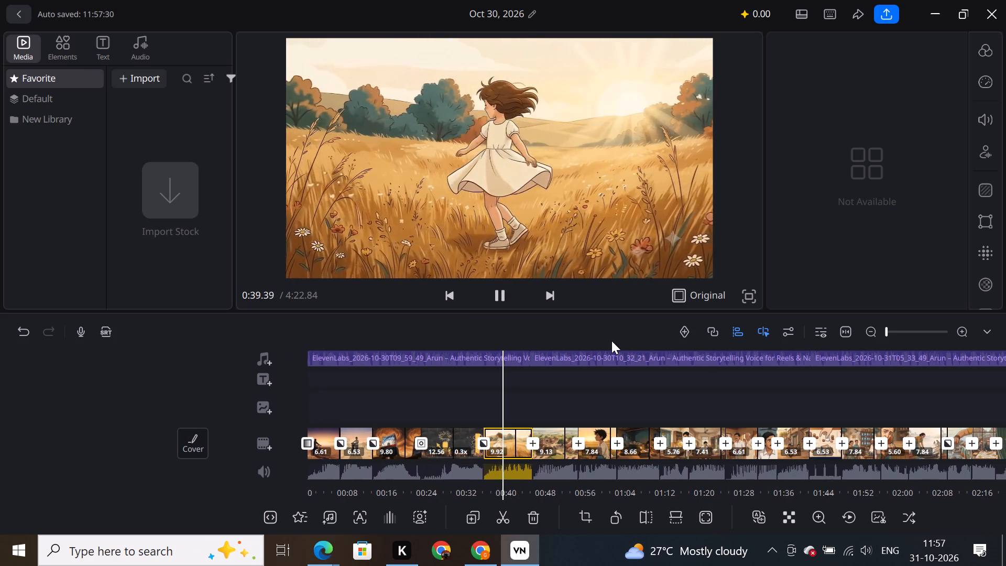
drag(611, 341, 631, 341)
drag(539, 342, 585, 344)
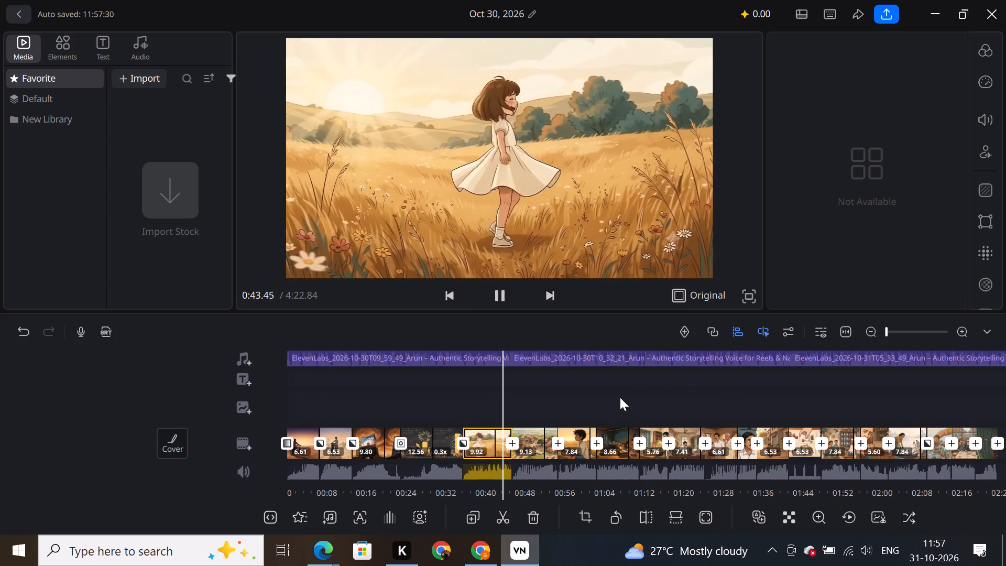
drag(620, 397, 697, 400)
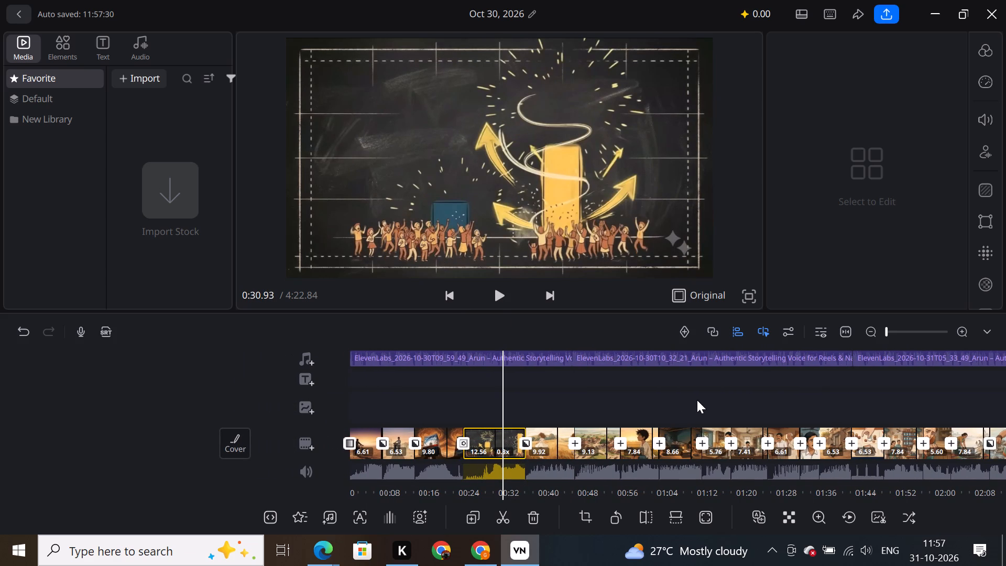
click(494, 300)
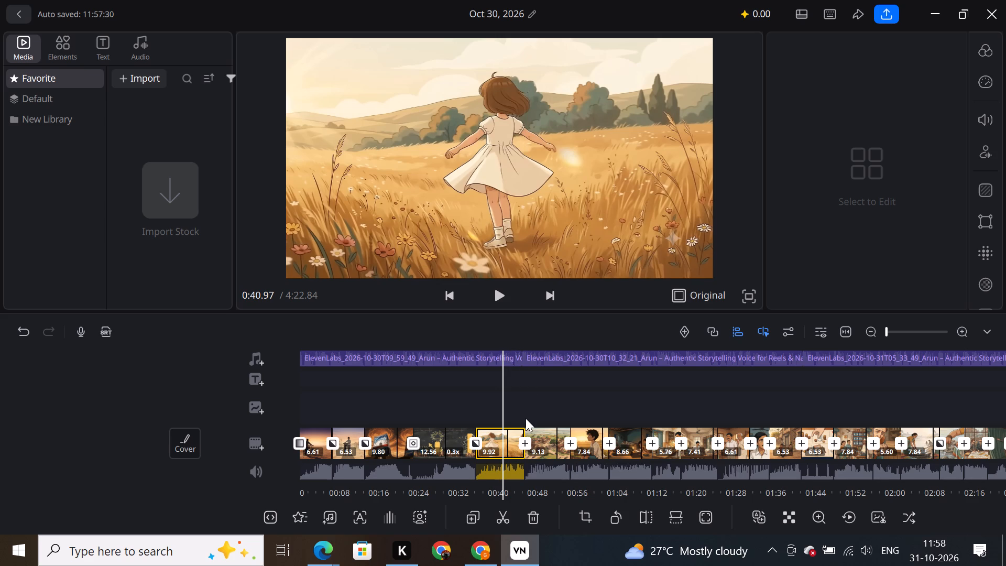
Add a Zoom 1 transition with a duration of 1.3 between the girl-in-field clip and the aerial village clip.
click(525, 439)
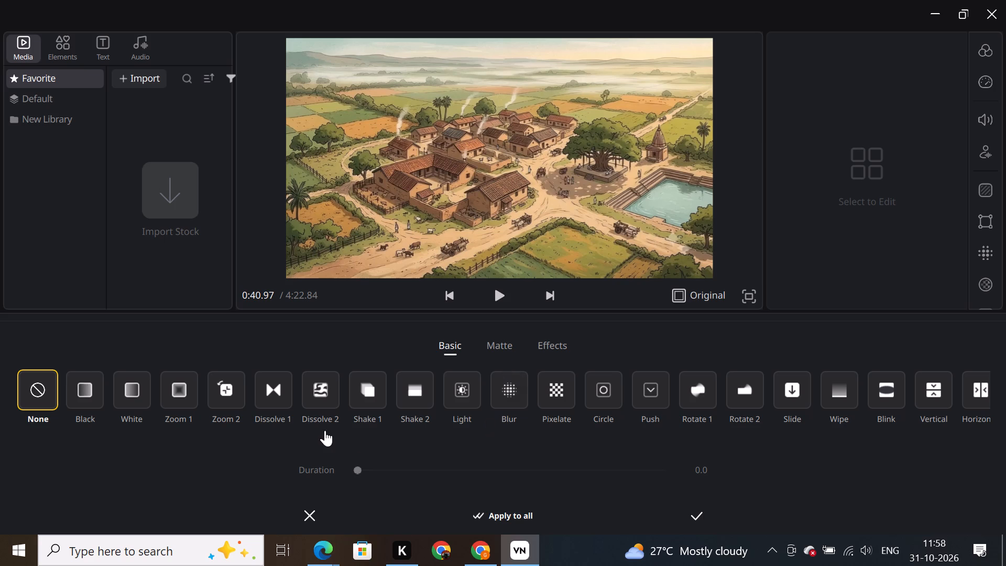
click(180, 393)
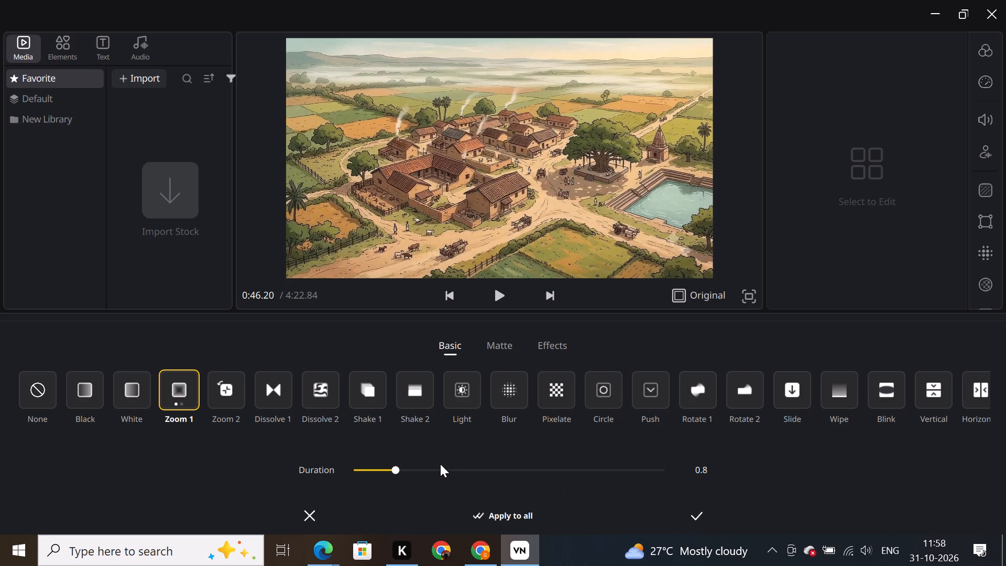
click(425, 471)
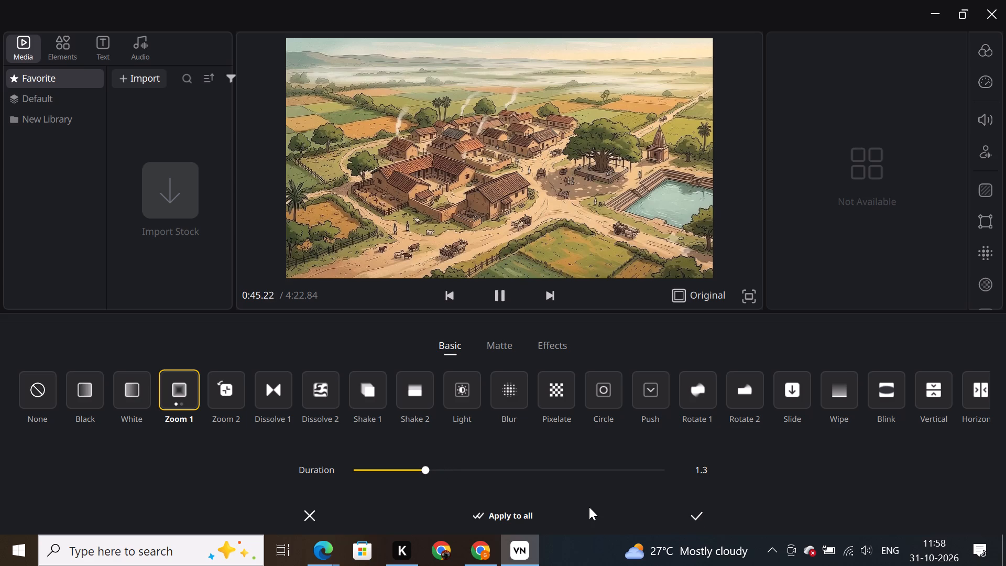
click(692, 516)
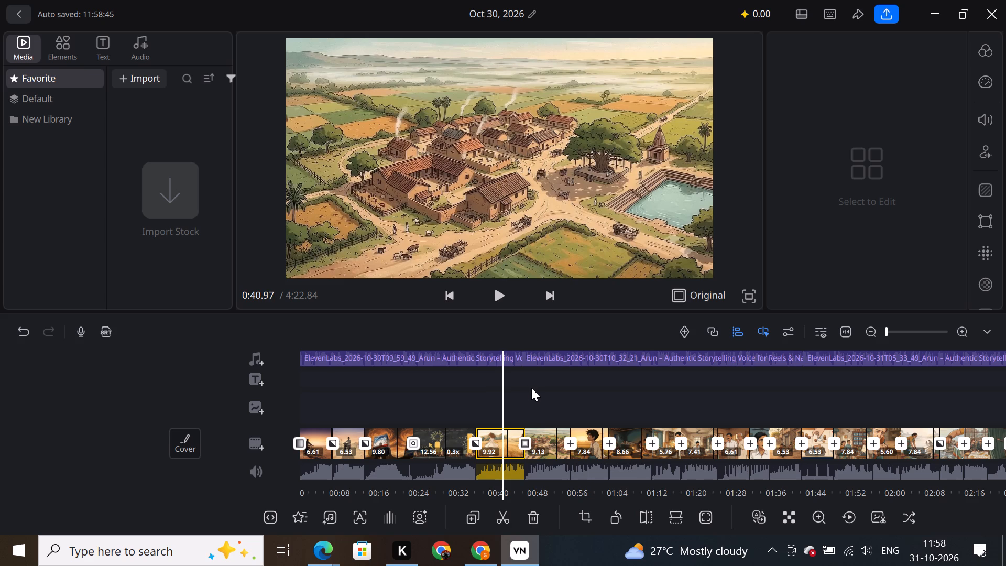
Play back the cut from the girl-in-field clip to the aerial village clip repeatedly to review the Zoom 1 transition.
click(494, 300)
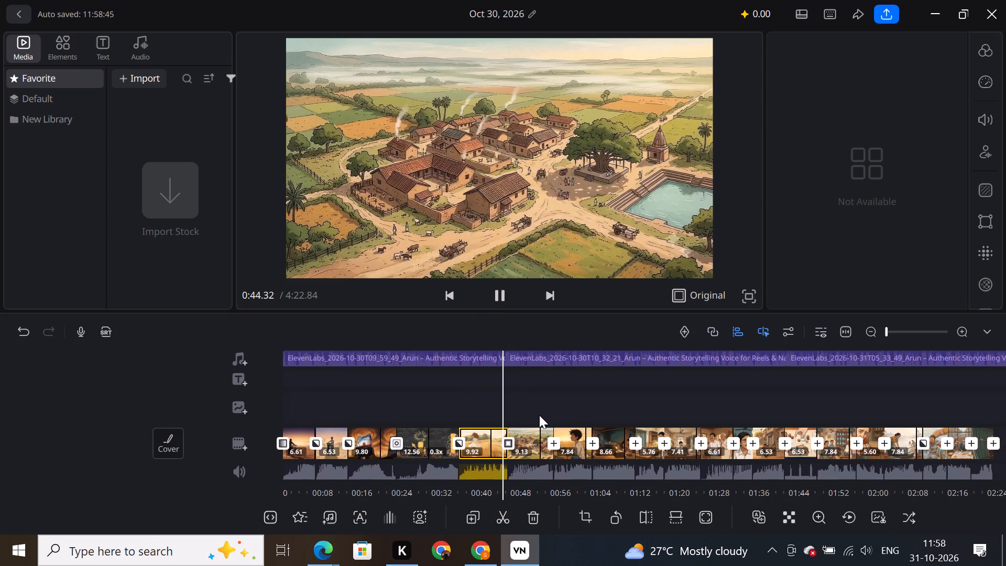
drag(539, 415, 573, 416)
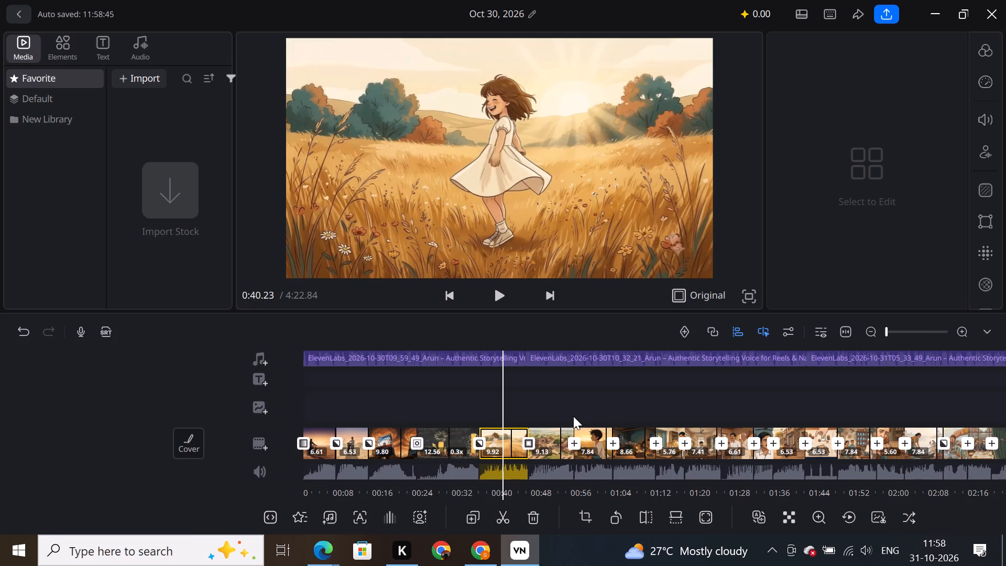
drag(573, 416, 562, 418)
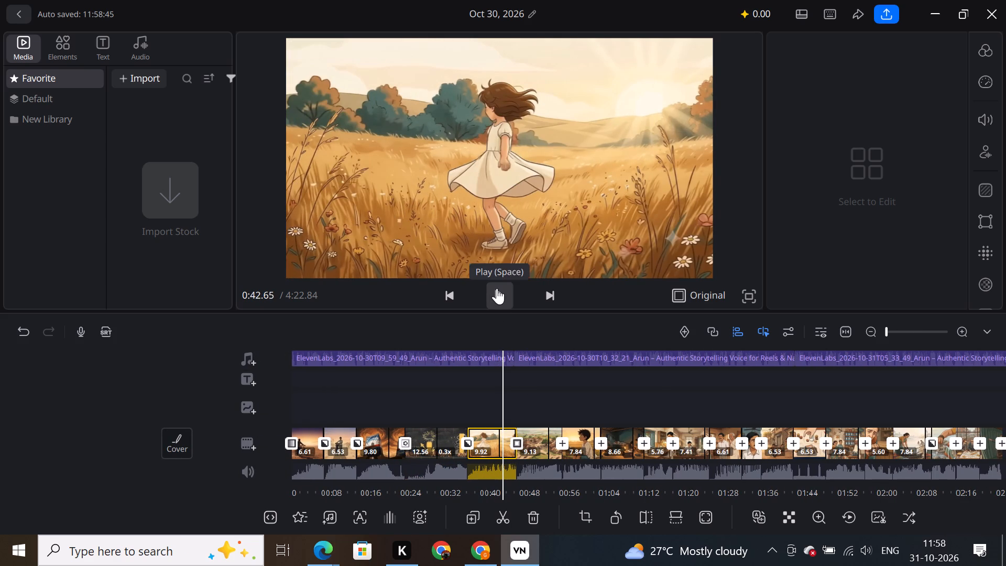
click(497, 288)
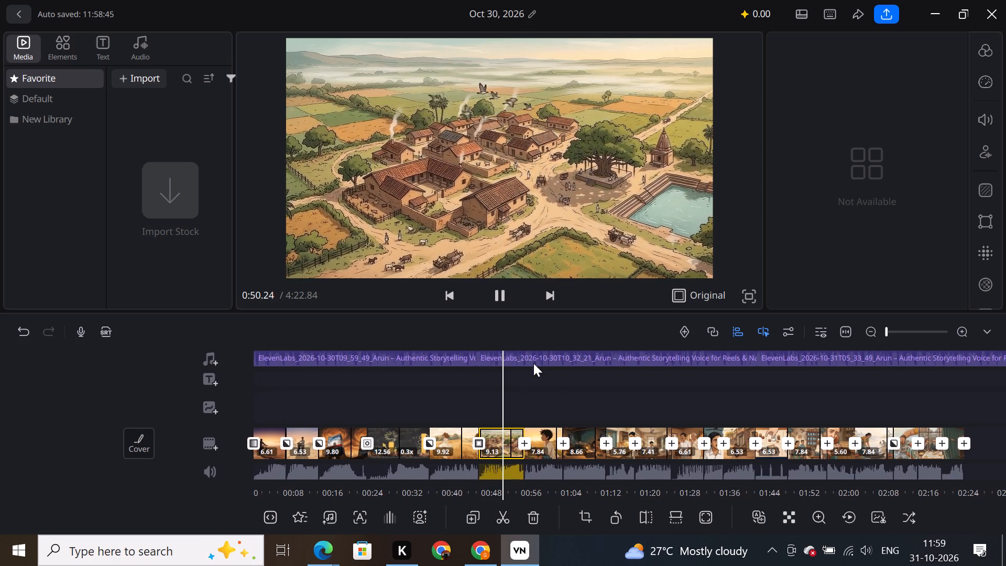
drag(552, 389, 592, 387)
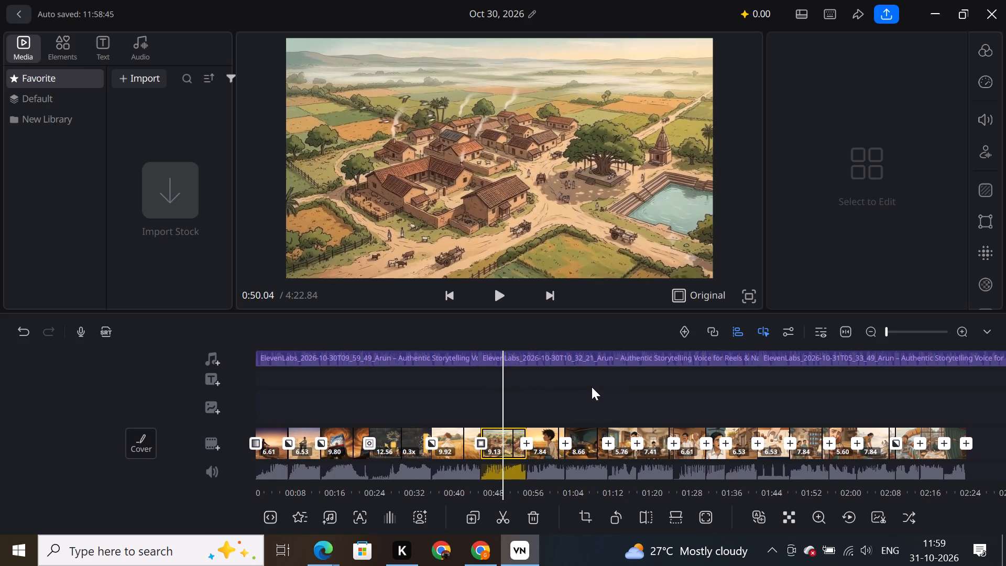
drag(592, 387, 611, 388)
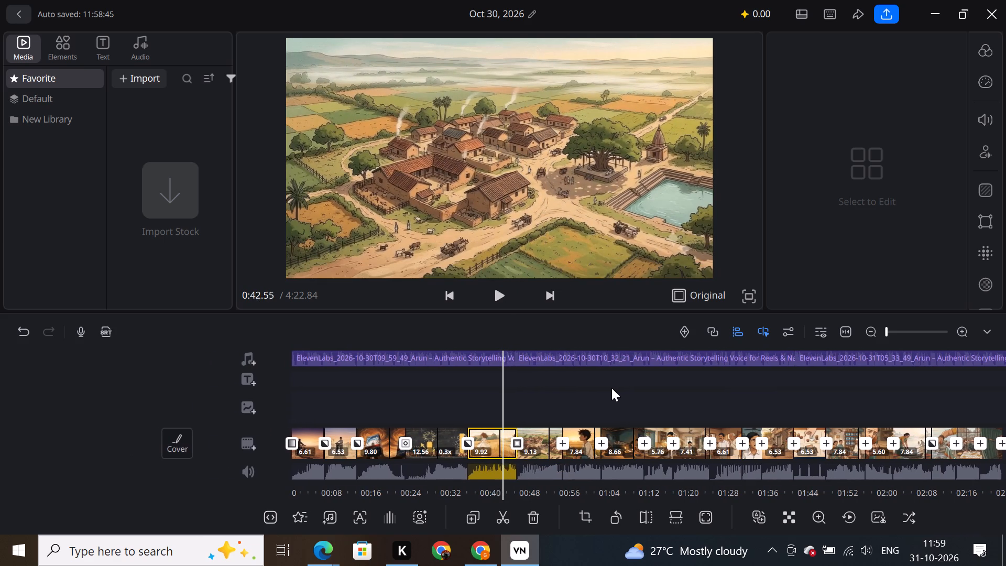
drag(611, 388, 615, 388)
click(498, 295)
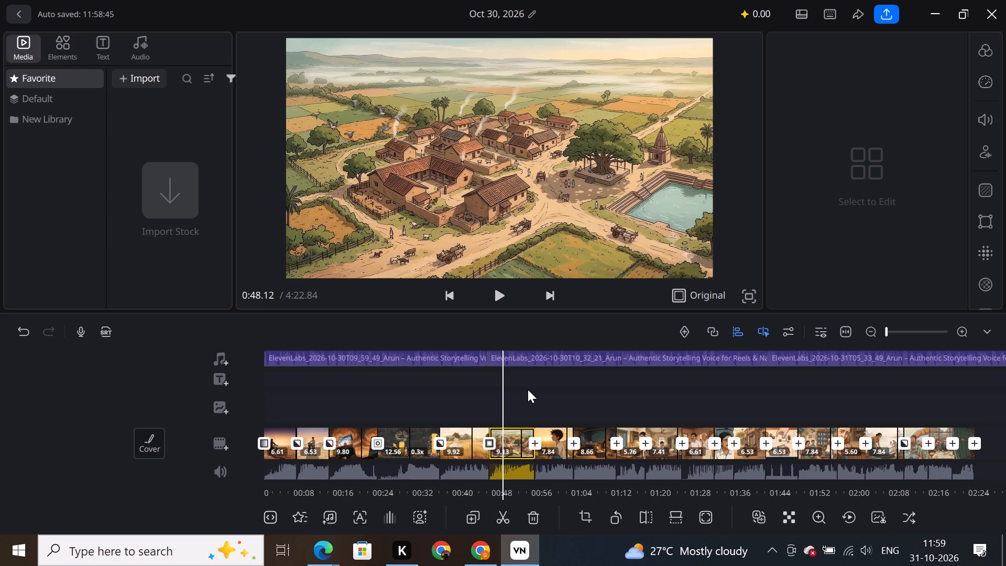
drag(528, 389, 560, 394)
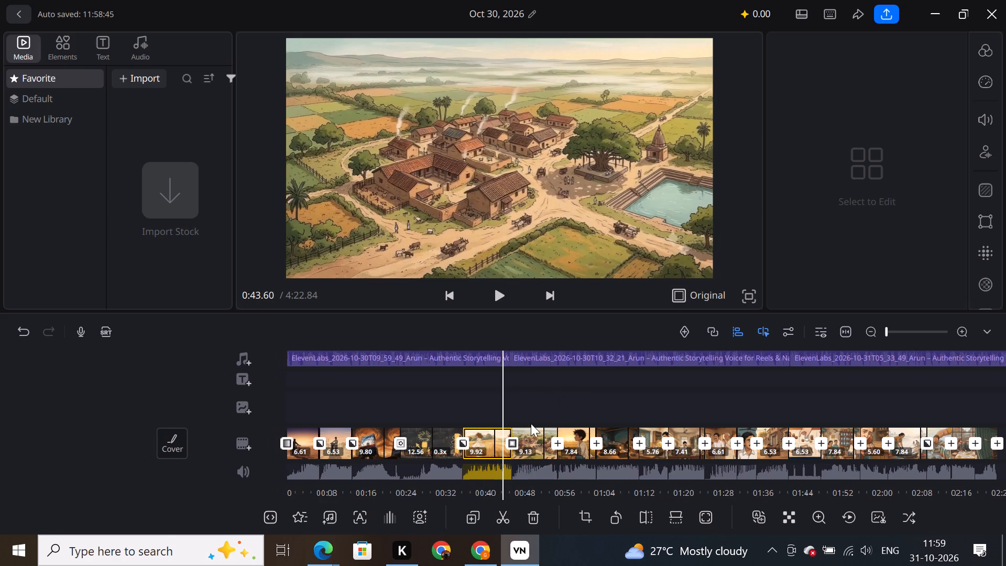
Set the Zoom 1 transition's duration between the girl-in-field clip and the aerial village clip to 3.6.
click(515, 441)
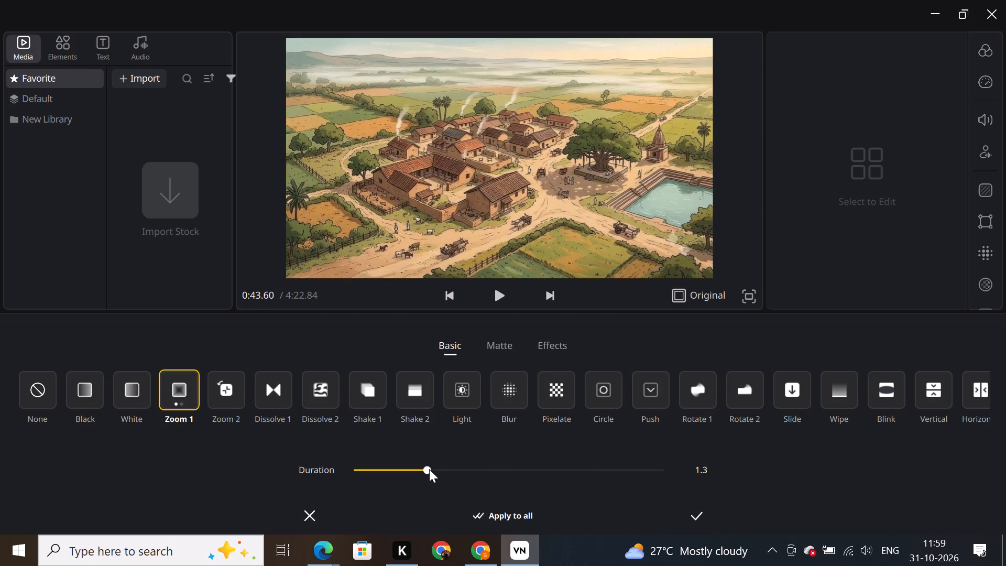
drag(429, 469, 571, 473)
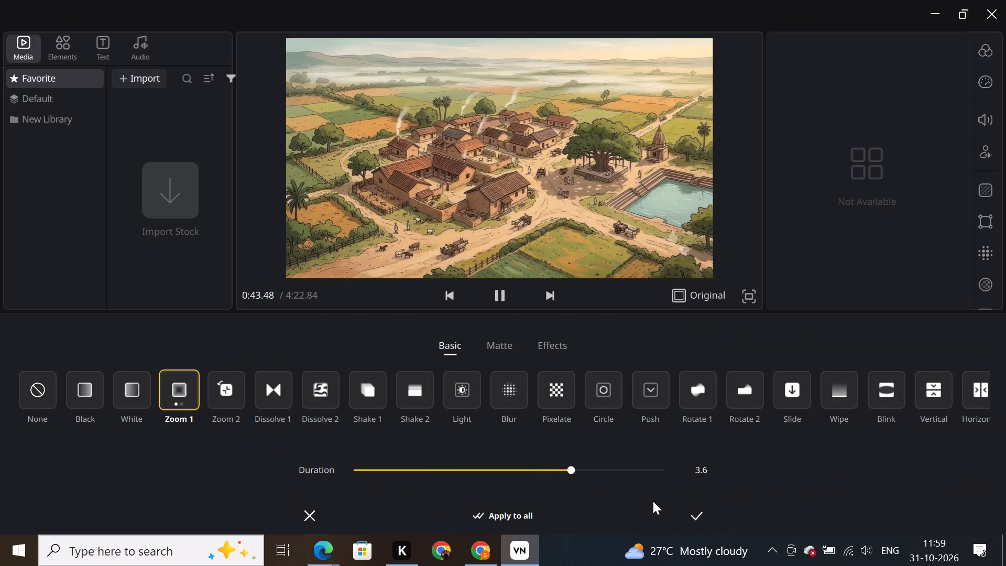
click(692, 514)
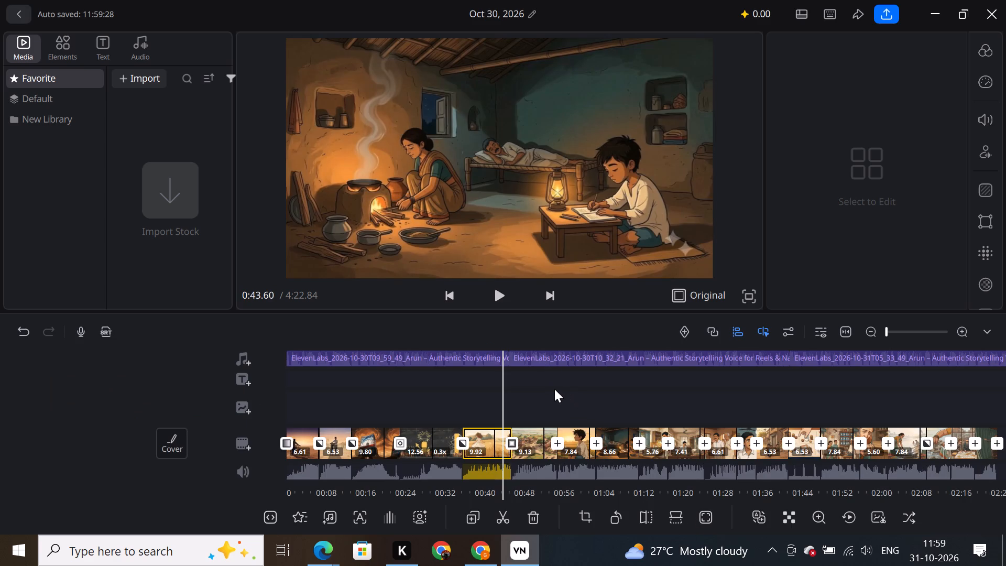
Play back the timeline from the girl-in-field clip into the aerial village clip to review the Zoom 1 transition.
drag(554, 389, 586, 389)
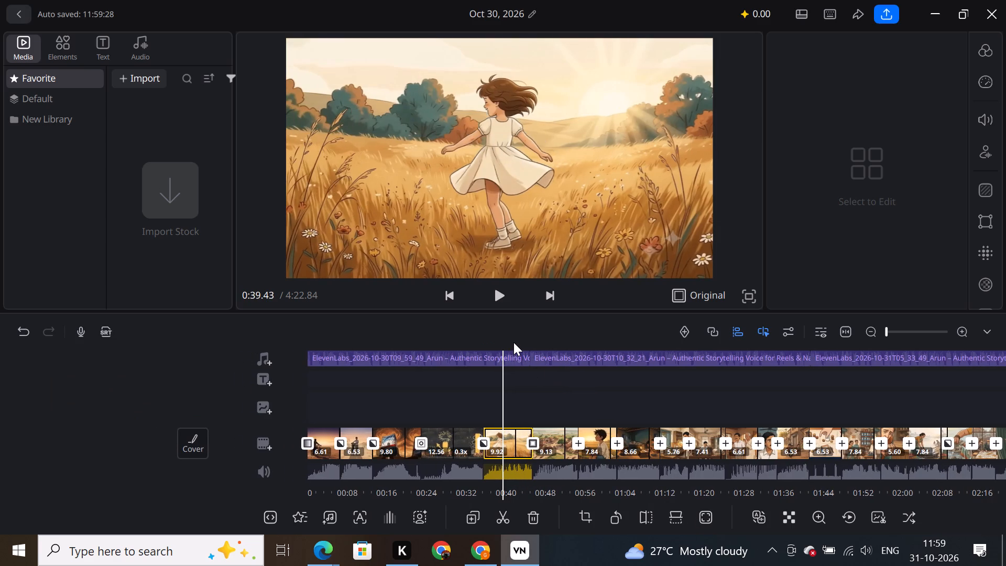
click(498, 295)
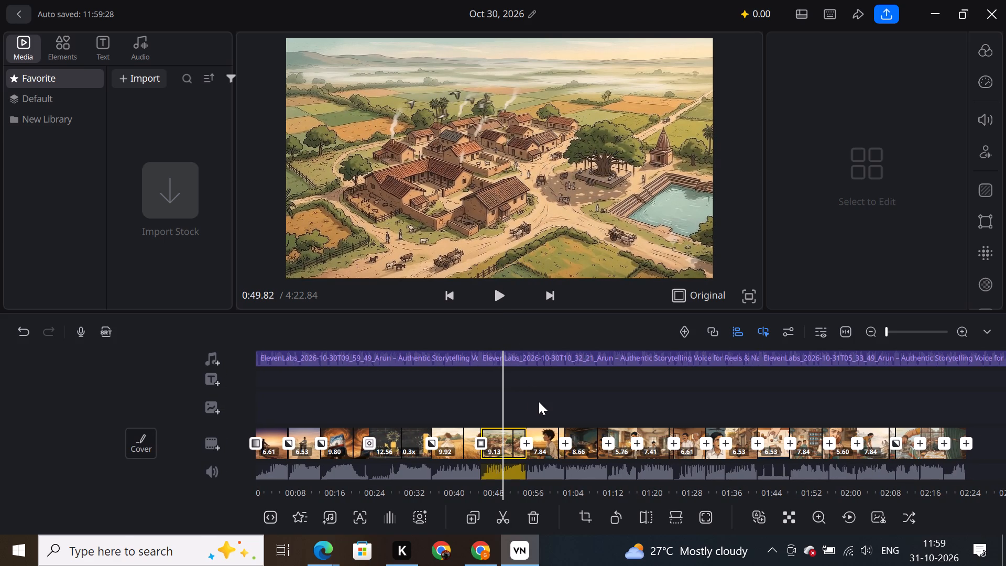
Set the duration of the Zoom 1 transition between the girl-in-field clip and the aerial village clip to 4.8.
drag(539, 401, 573, 401)
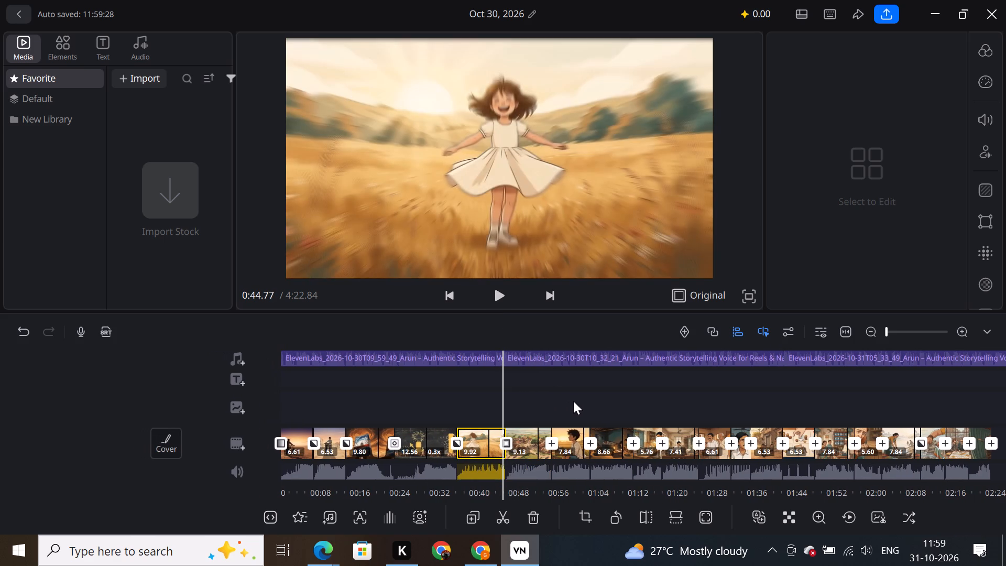
click(508, 443)
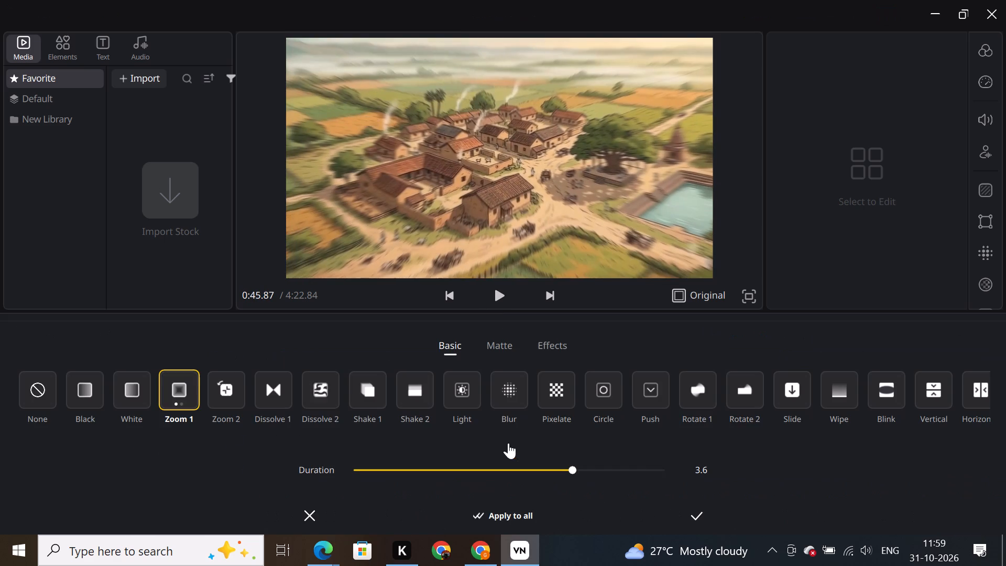
drag(574, 471, 603, 471)
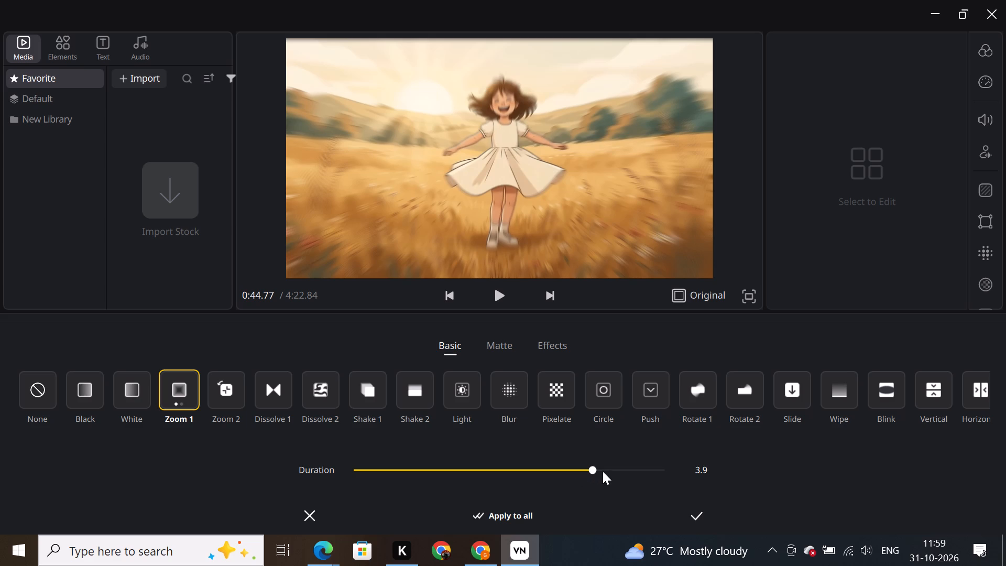
drag(603, 471, 646, 474)
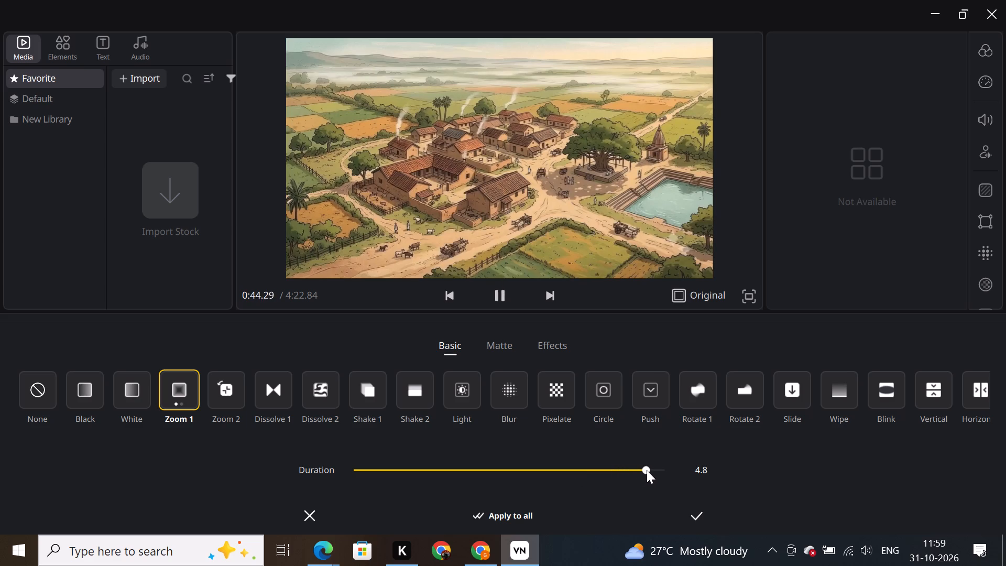
click(696, 512)
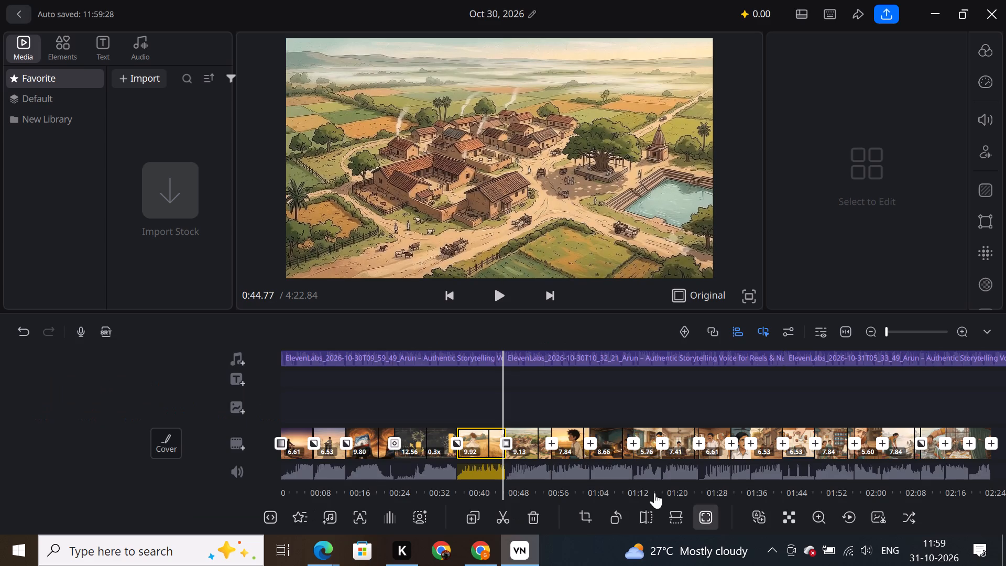
Play back the Zoom 1 cut from the girl-in-field clip again and continue through the aerial village clip into the boy-reading clip.
click(582, 416)
drag(582, 413, 587, 413)
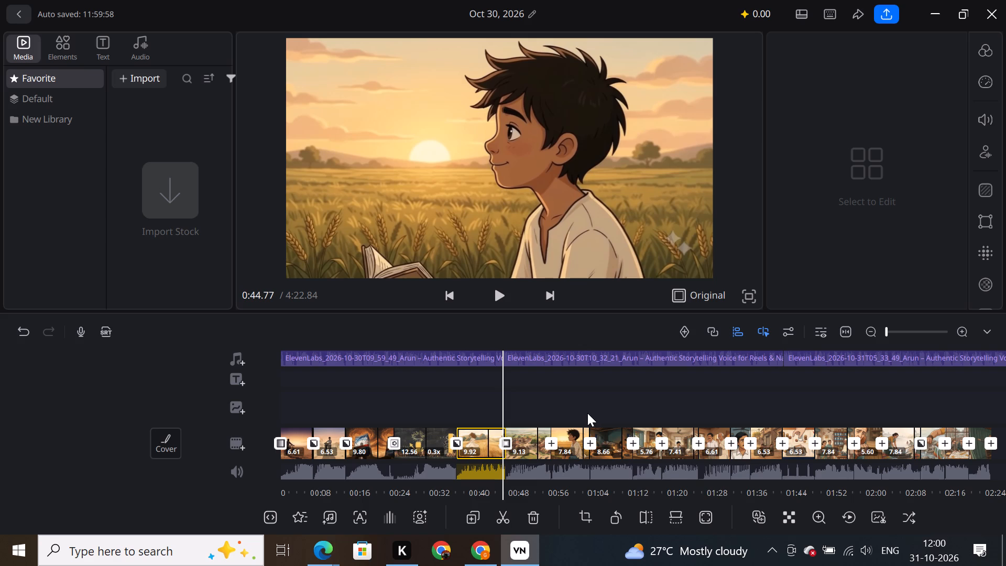
drag(587, 413, 614, 413)
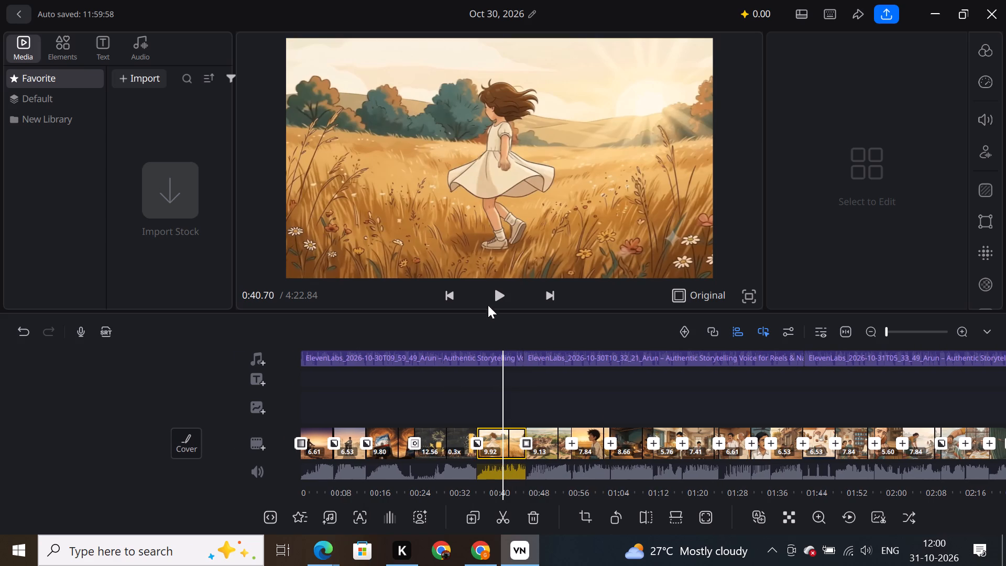
click(494, 291)
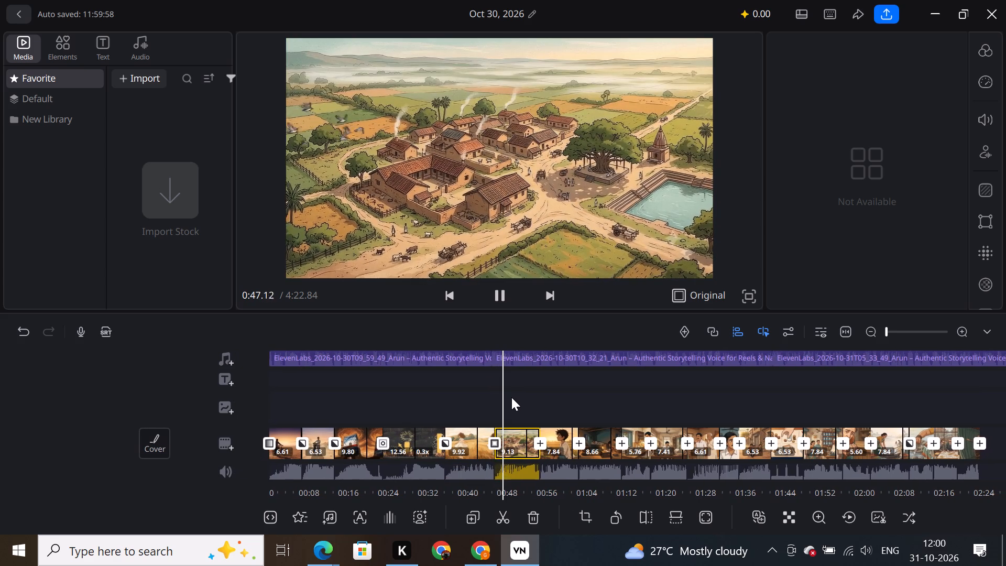
drag(511, 397, 565, 394)
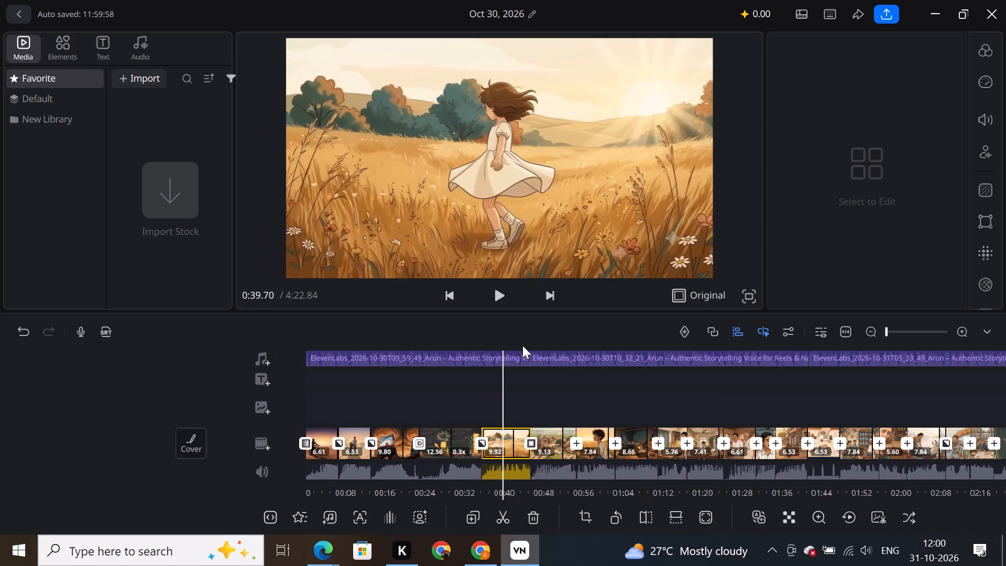
click(504, 297)
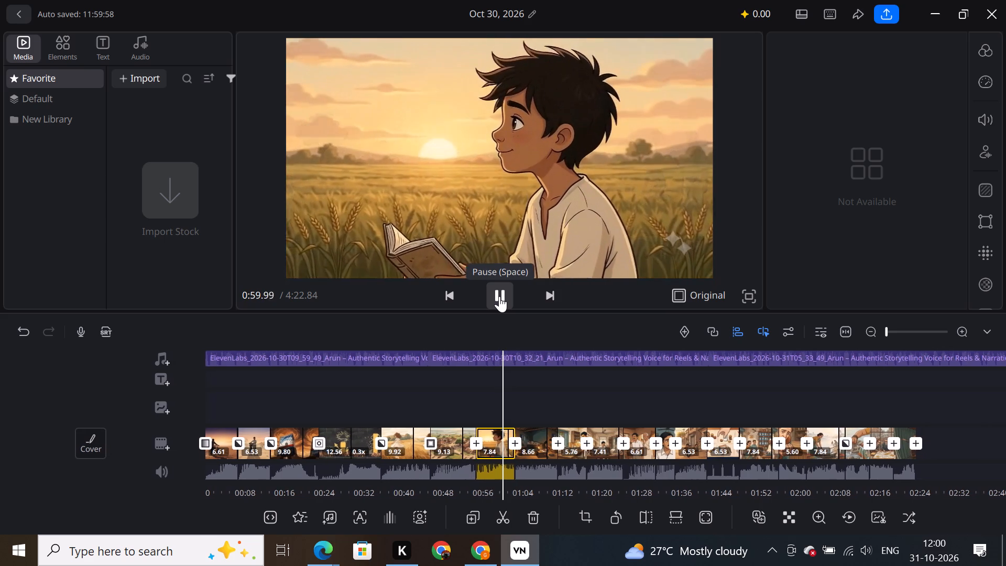
click(499, 296)
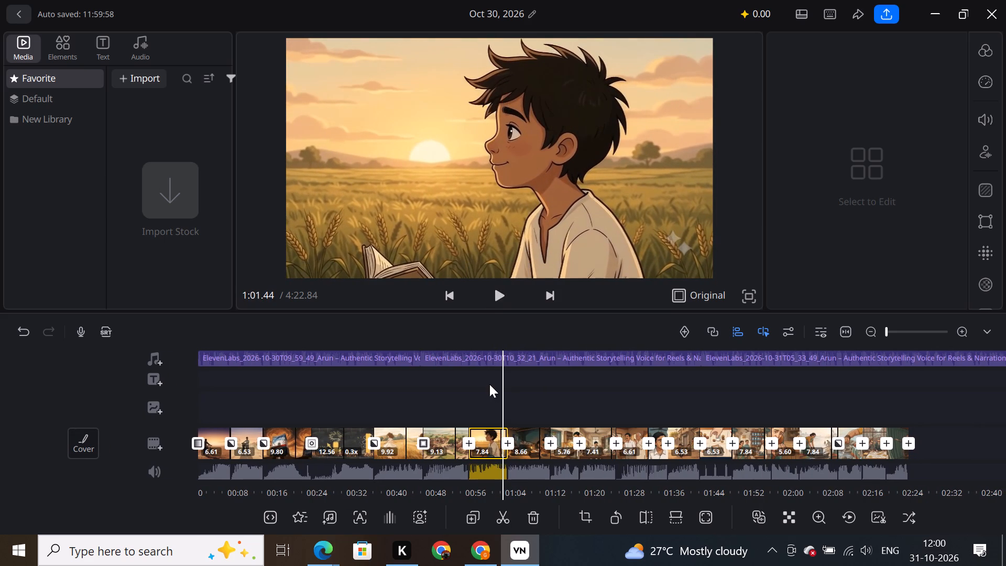
Add a Paint 1 matte transition with a duration of 1.2 between the aerial village clip and the boy-reading clip.
click(470, 441)
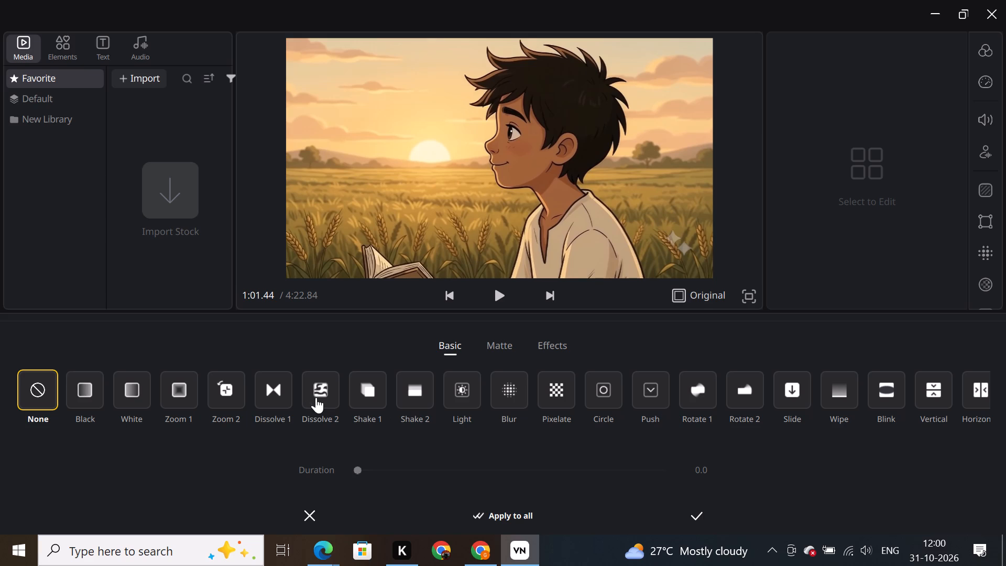
click(496, 349)
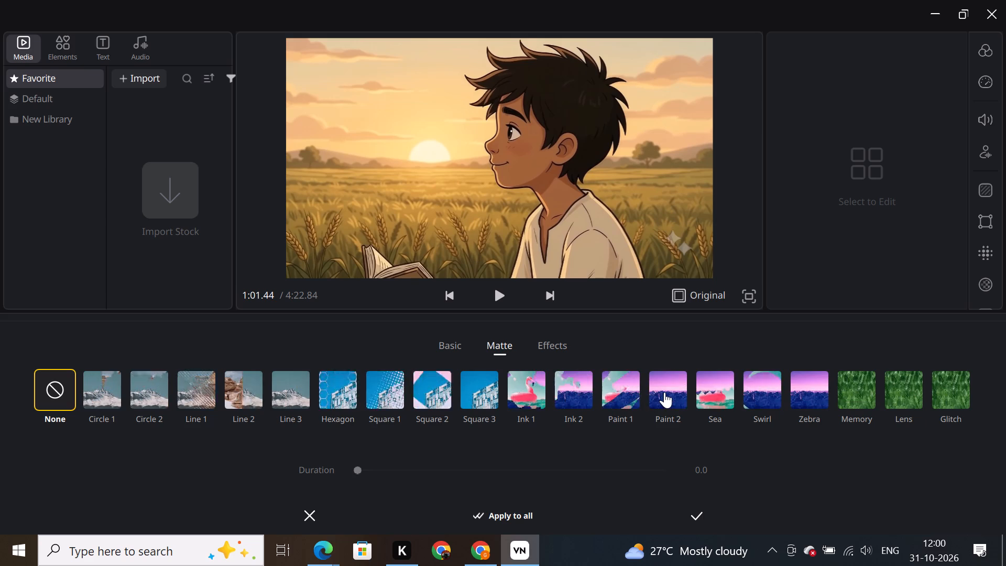
click(630, 396)
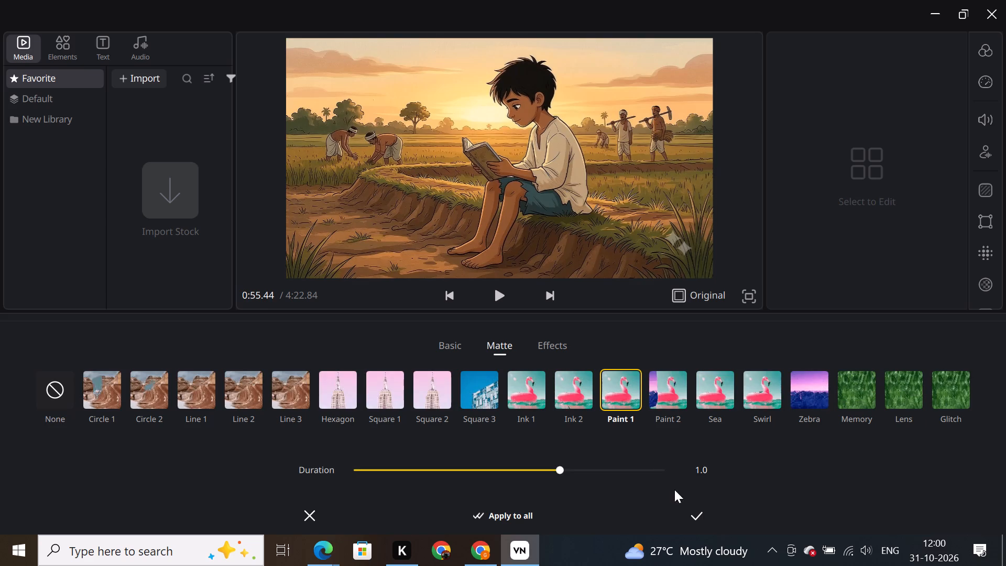
click(614, 469)
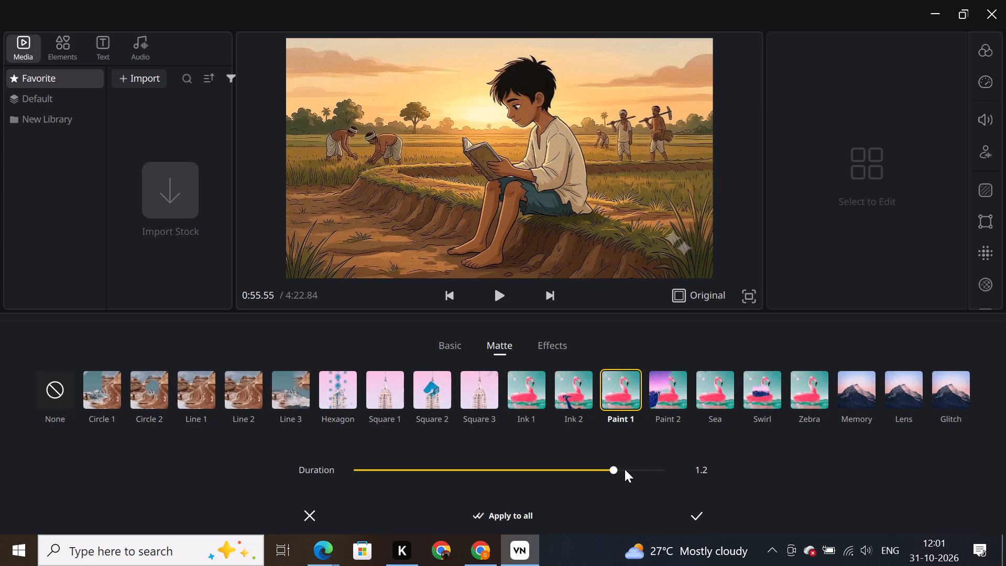
click(691, 515)
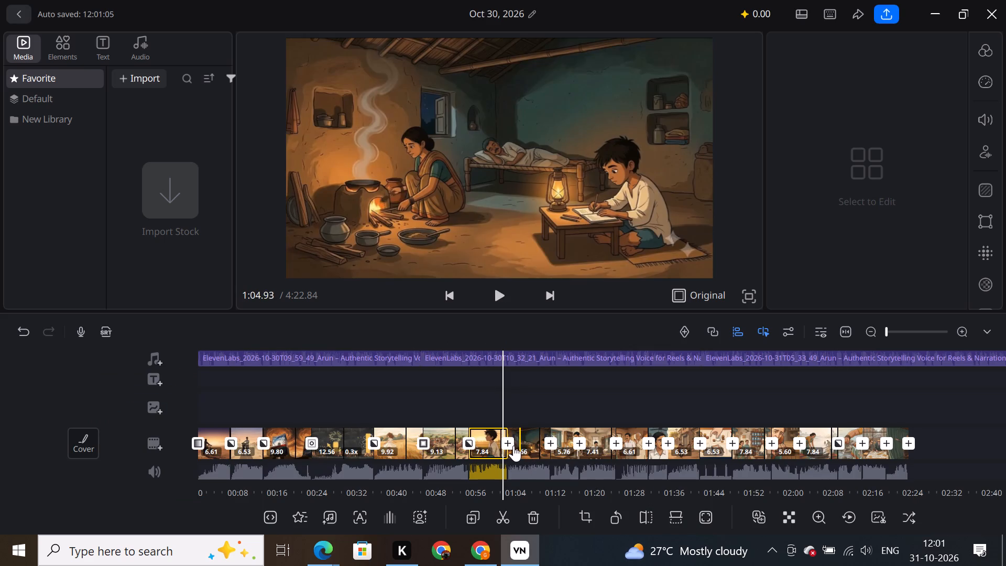
Add a Line 2 matte transition with a duration of 1.4 between the lamp-lit hut clip and the laboratory clip.
click(551, 441)
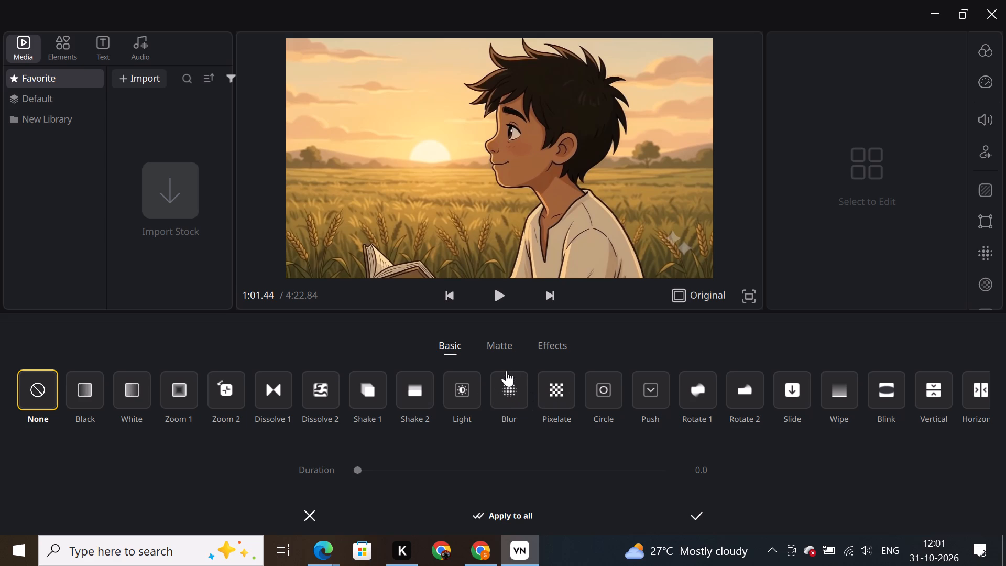
click(505, 347)
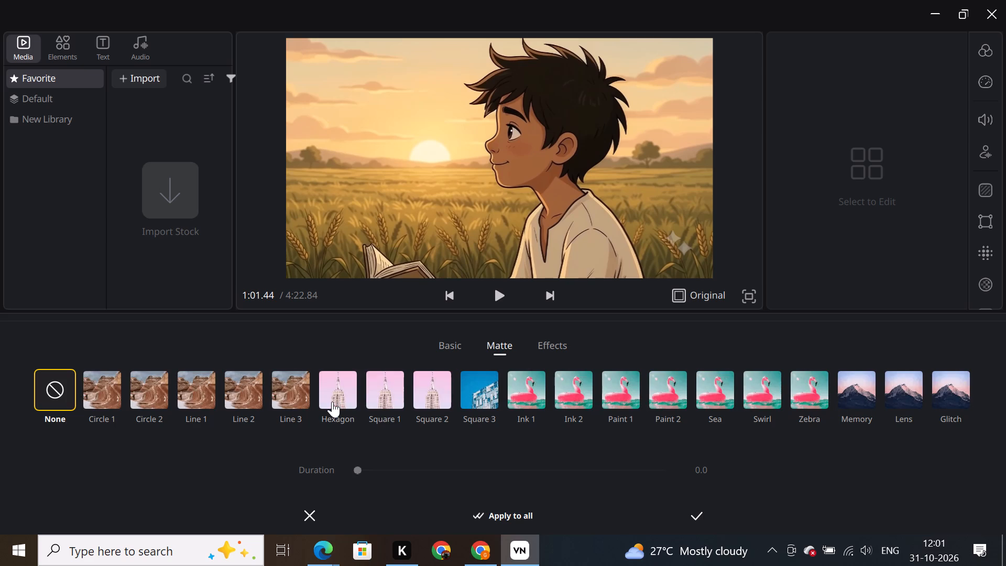
click(246, 395)
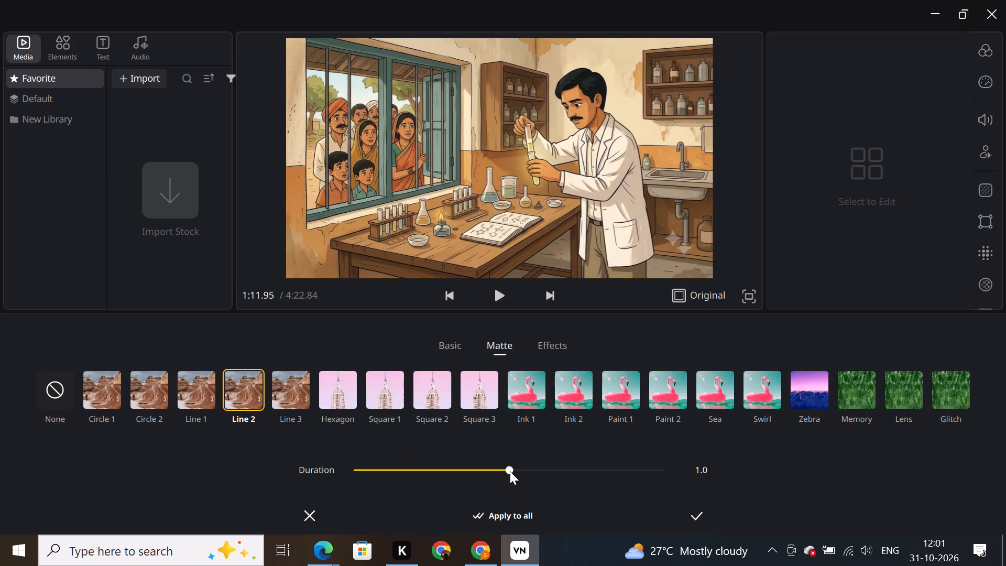
drag(510, 471, 592, 475)
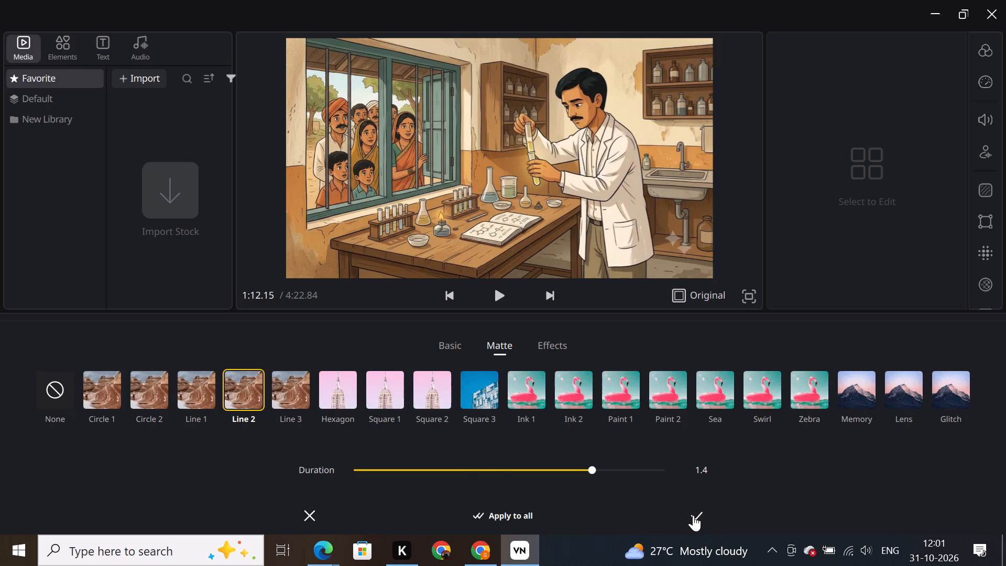
click(693, 515)
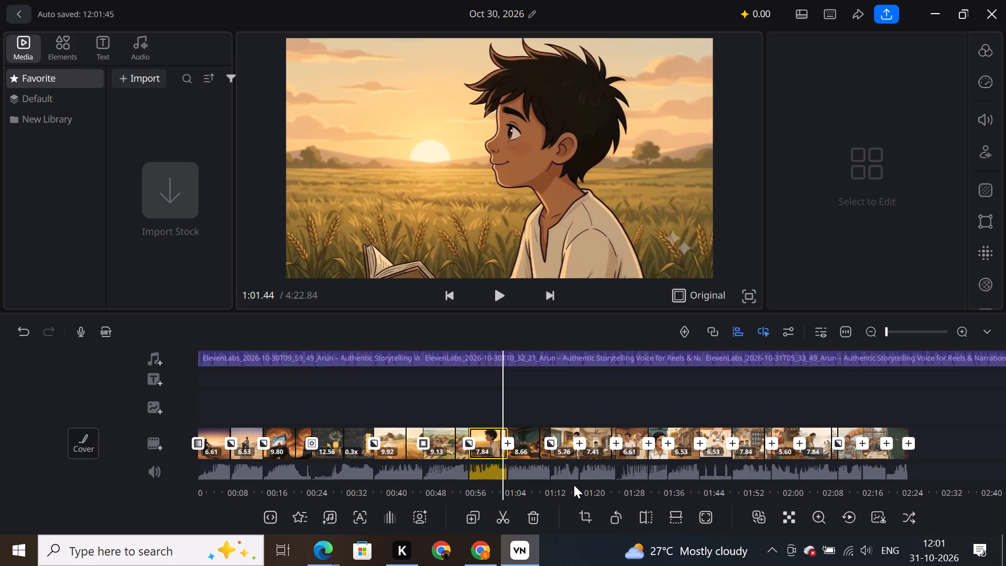
Play back the cut from the end of the boy-reading clip into the lamp-lit hut clip.
click(500, 298)
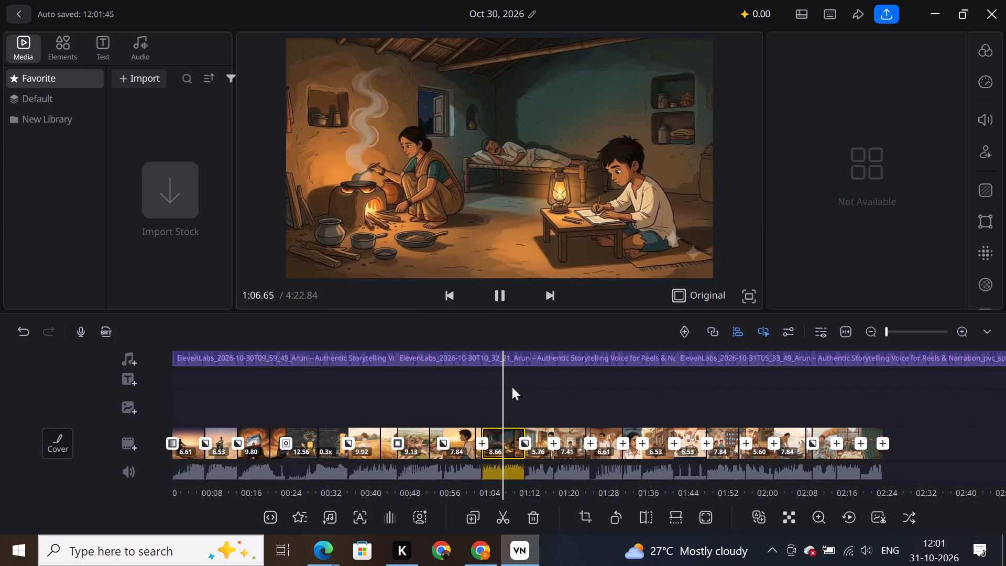
drag(512, 387, 537, 399)
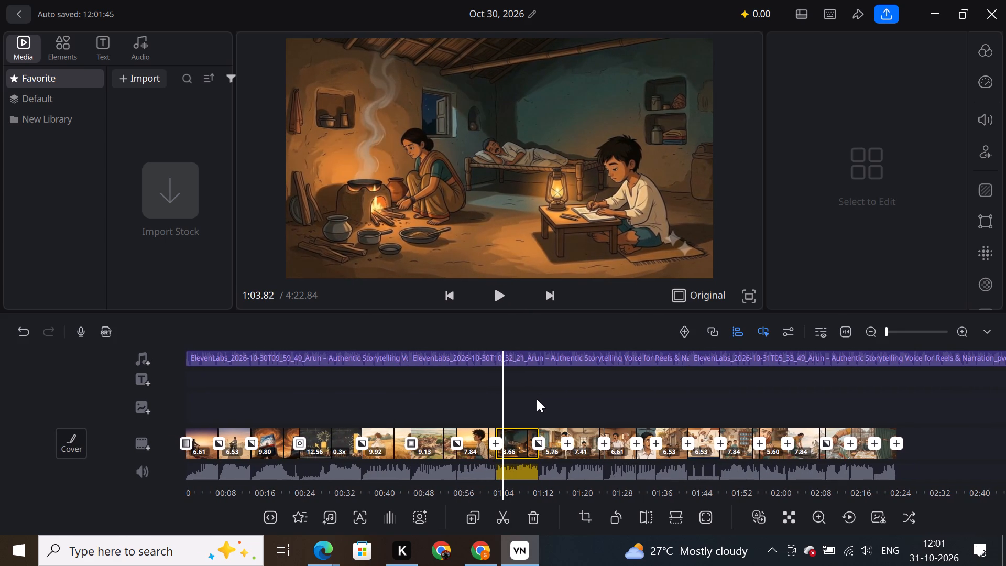
Add a Black transition with a duration of 2.2 between the boy-reading clip and the lamp-lit hut clip.
drag(537, 399, 571, 402)
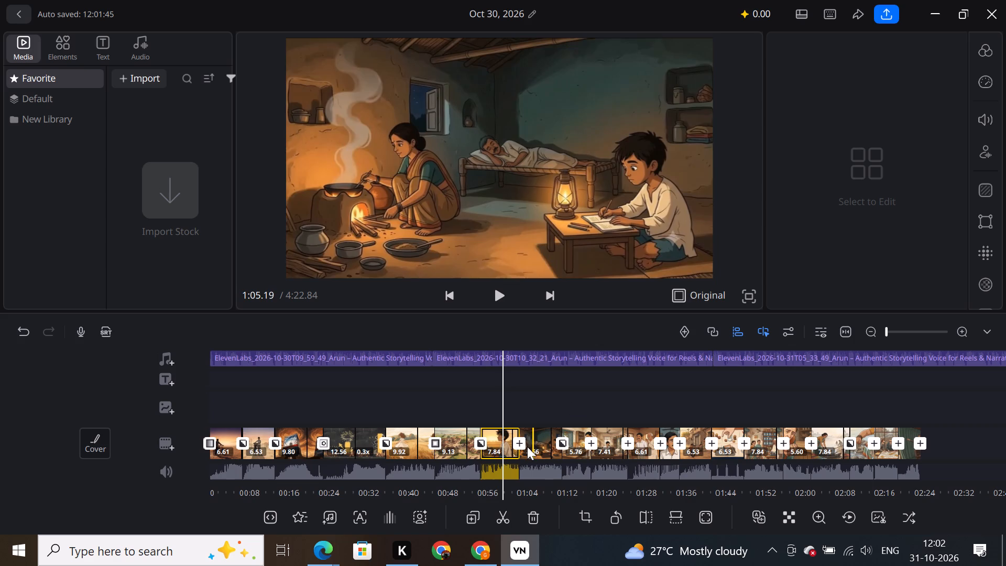
click(520, 439)
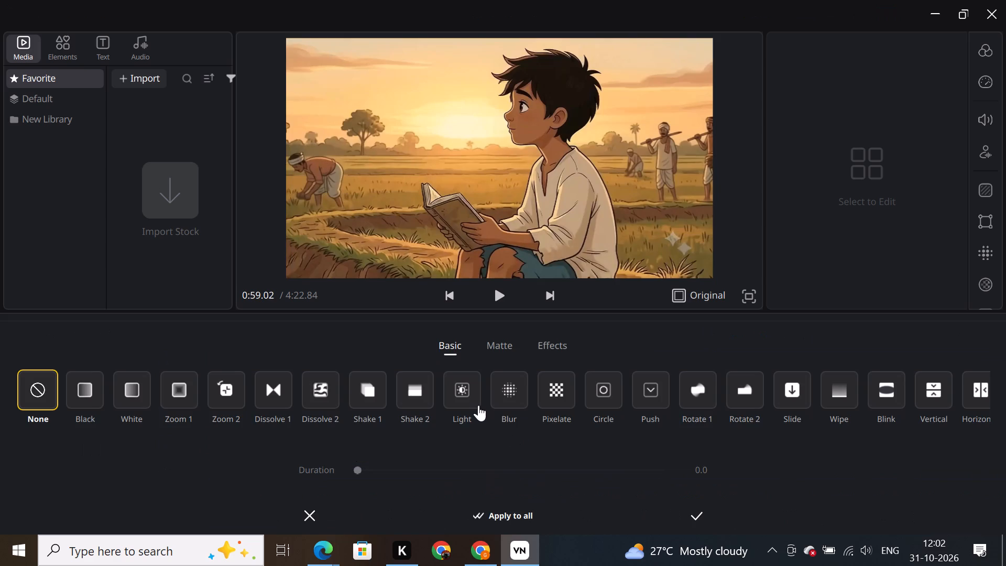
click(84, 390)
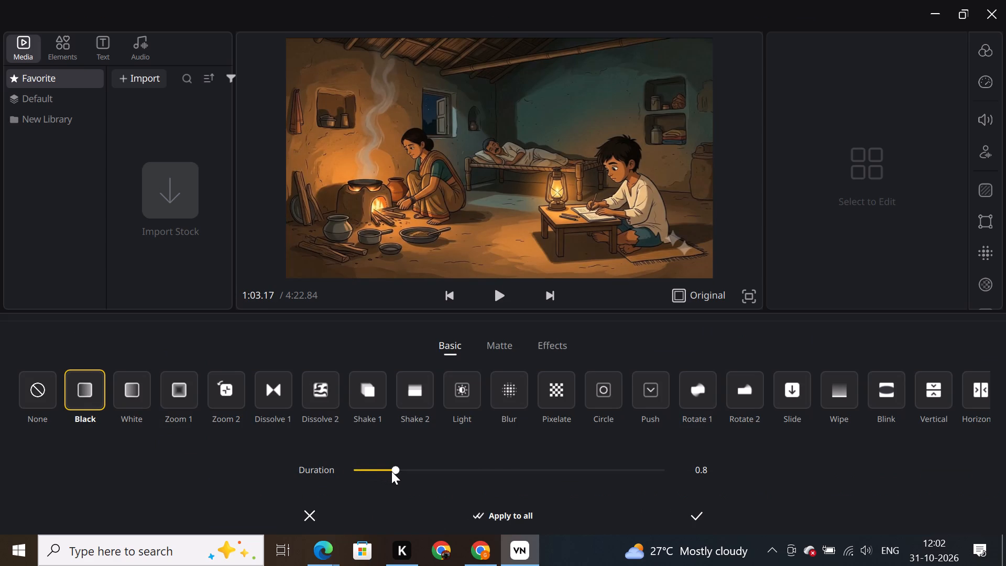
drag(391, 471, 486, 481)
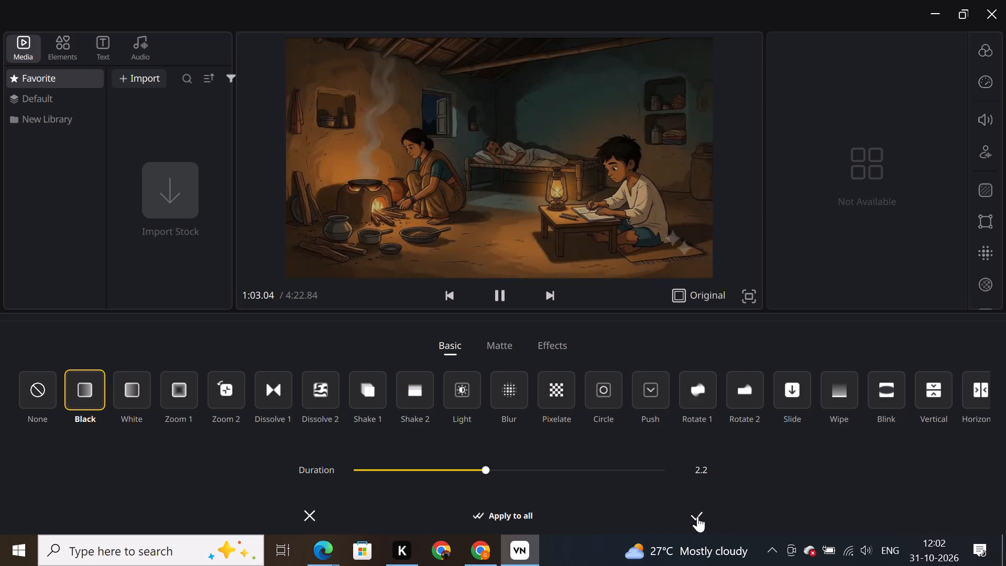
click(697, 516)
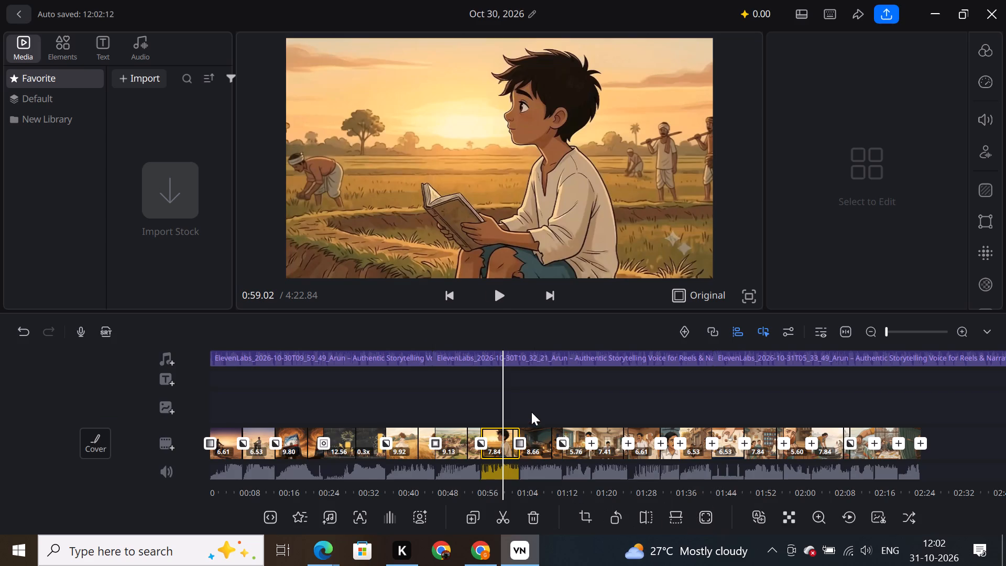
Play back from the boy-reading clip through the hut and laboratory clips into the cluttered office clip to review the Black and Line 2 transitions.
click(496, 308)
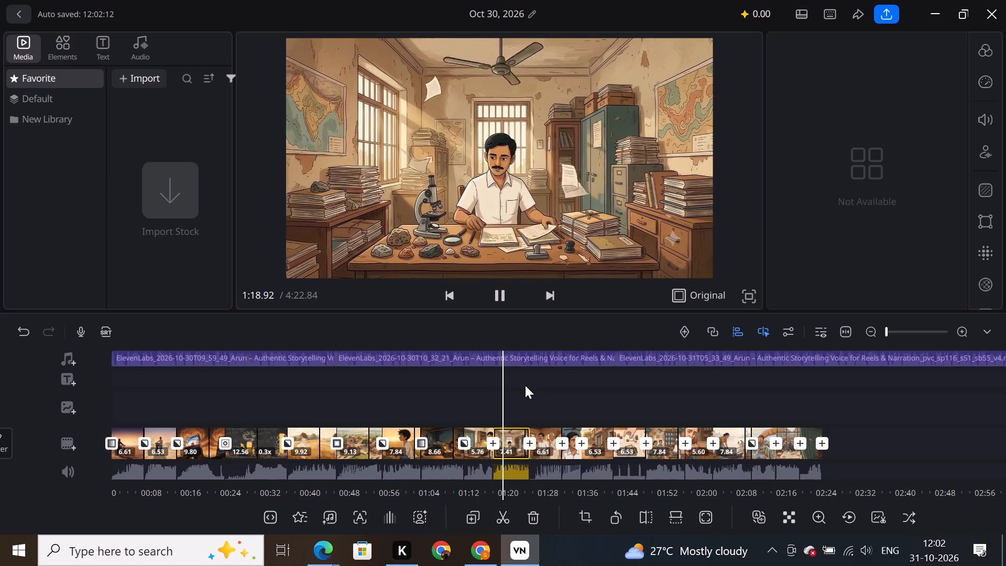
drag(525, 385, 537, 389)
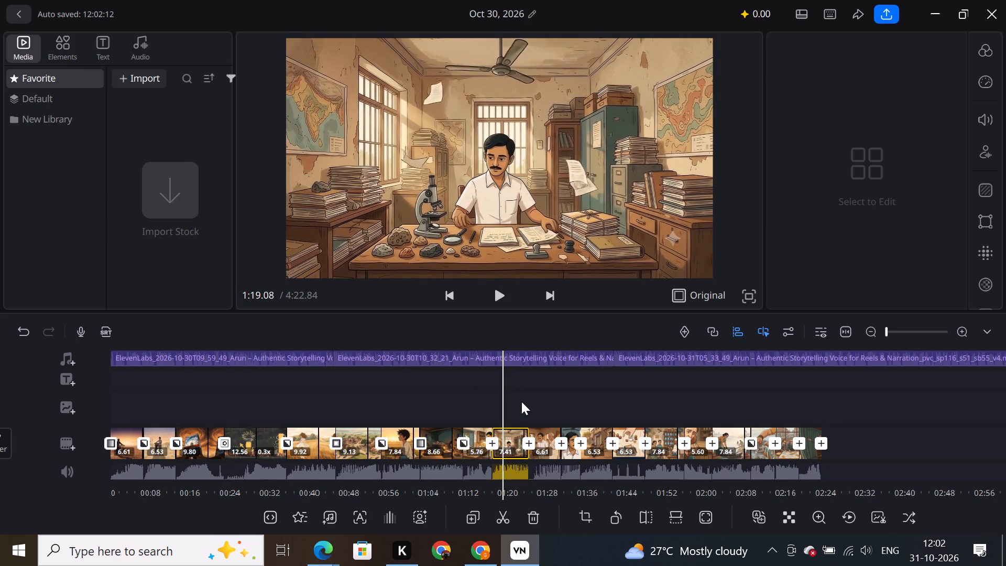